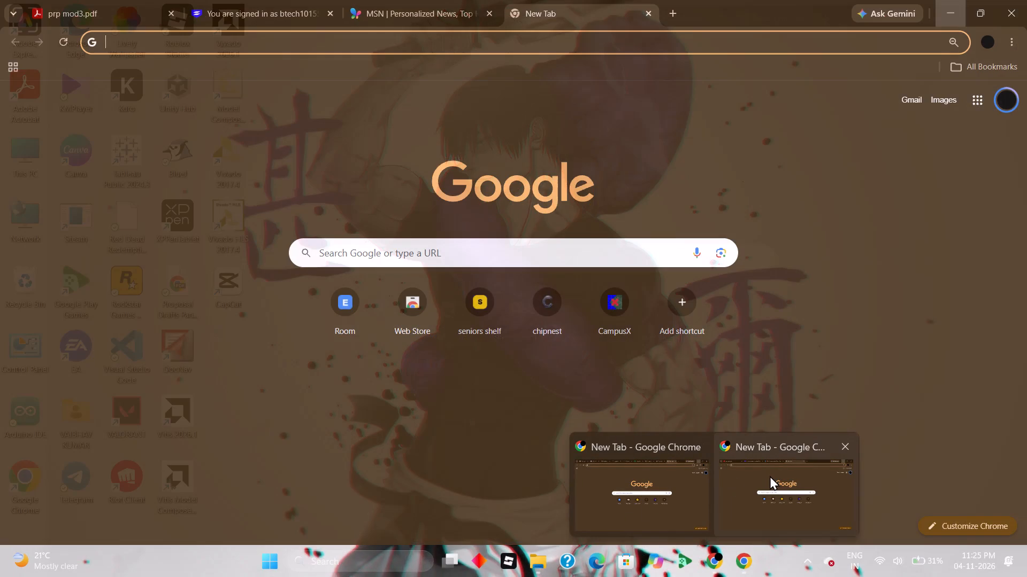
Switch to the other Chrome window and close its second 192.168.0.2 tab, showing the httpclient.html page.
{"action": "left_click", "coordinate": [615, 489]}
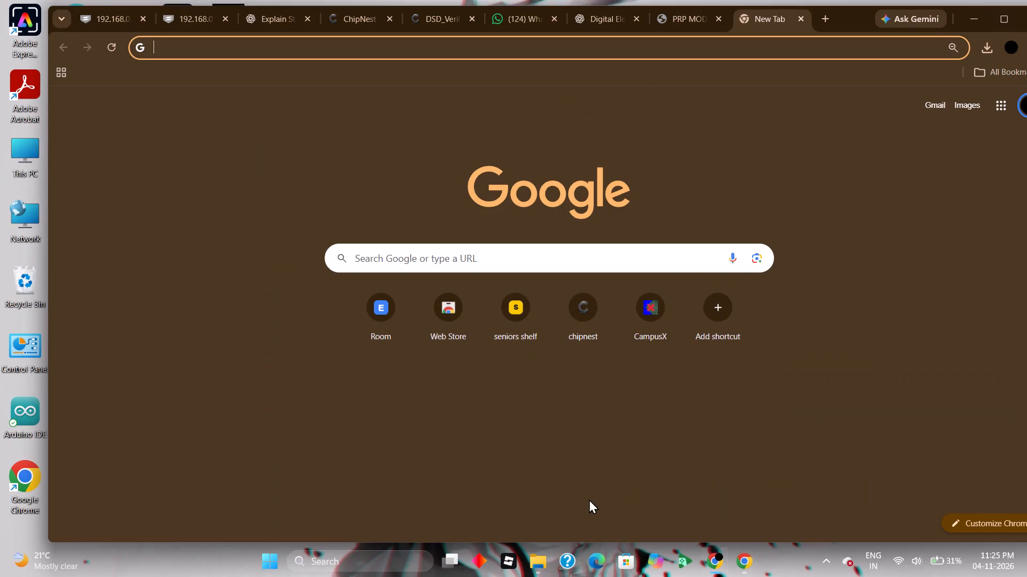
{"action": "left_click", "coordinate": [198, 17]}
{"action": "left_click", "coordinate": [225, 19]}
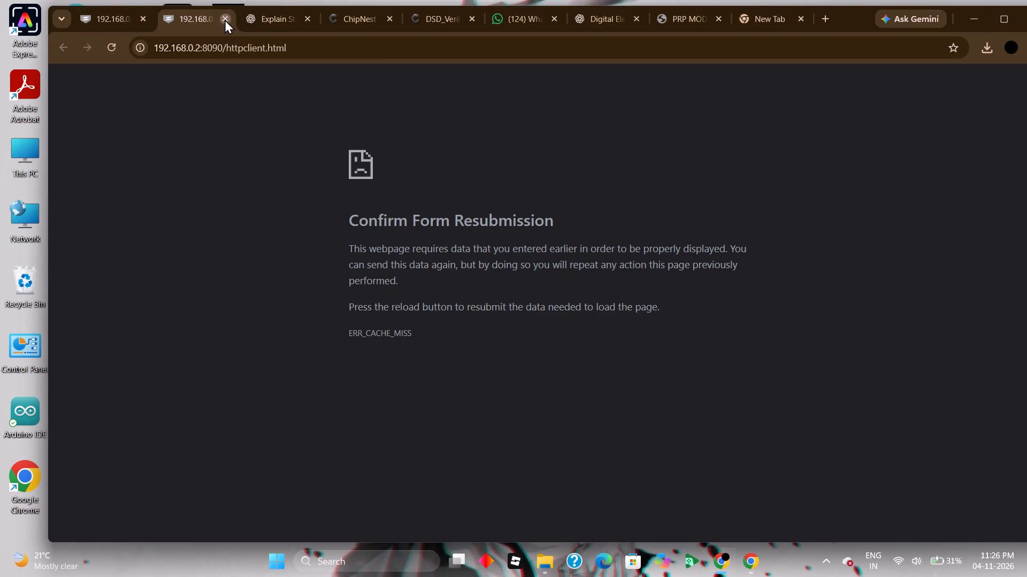
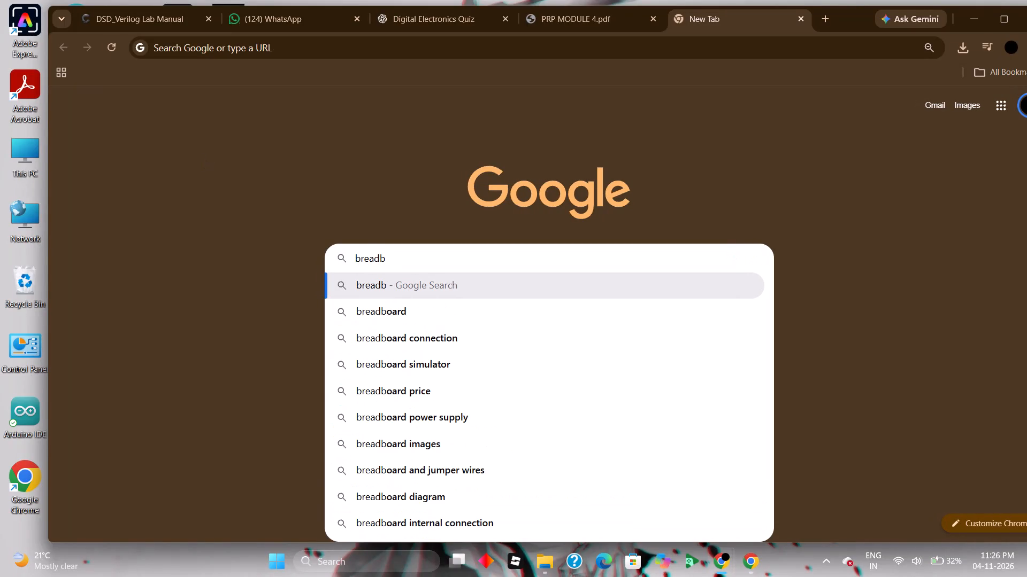
Search Google for "breadboard simulator" and open DCACLab's Online Breadboard Simulator.
{"action": "type", "text": "oard"}
{"action": "key", "text": "space"}
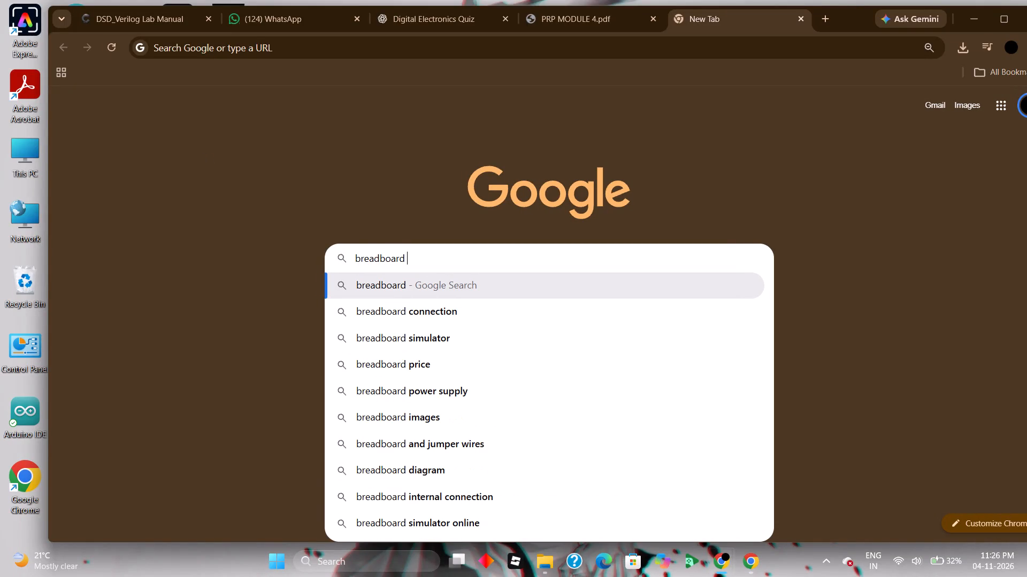
{"action": "left_click", "coordinate": [547, 342]}
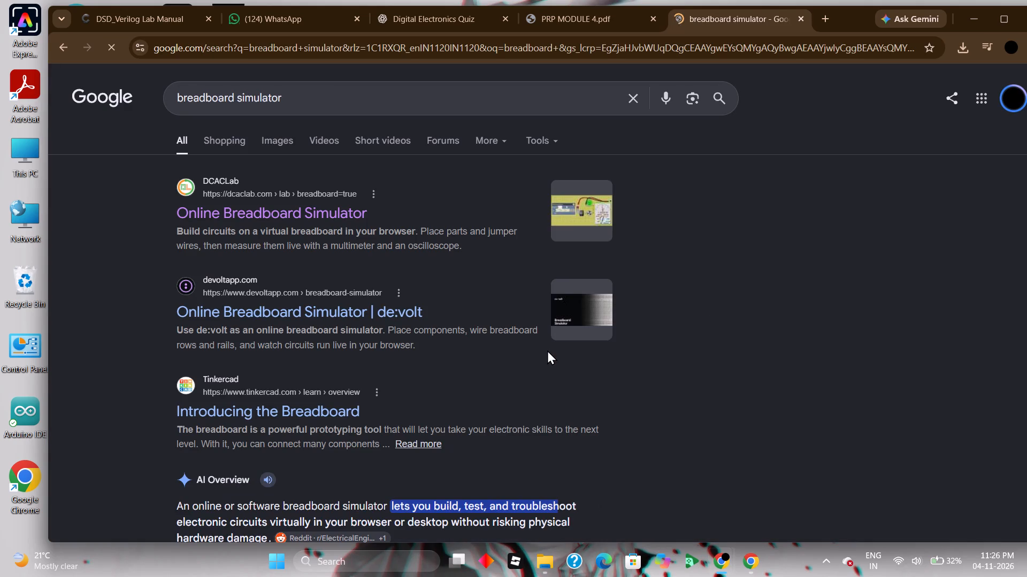
{"action": "left_click", "coordinate": [306, 207]}
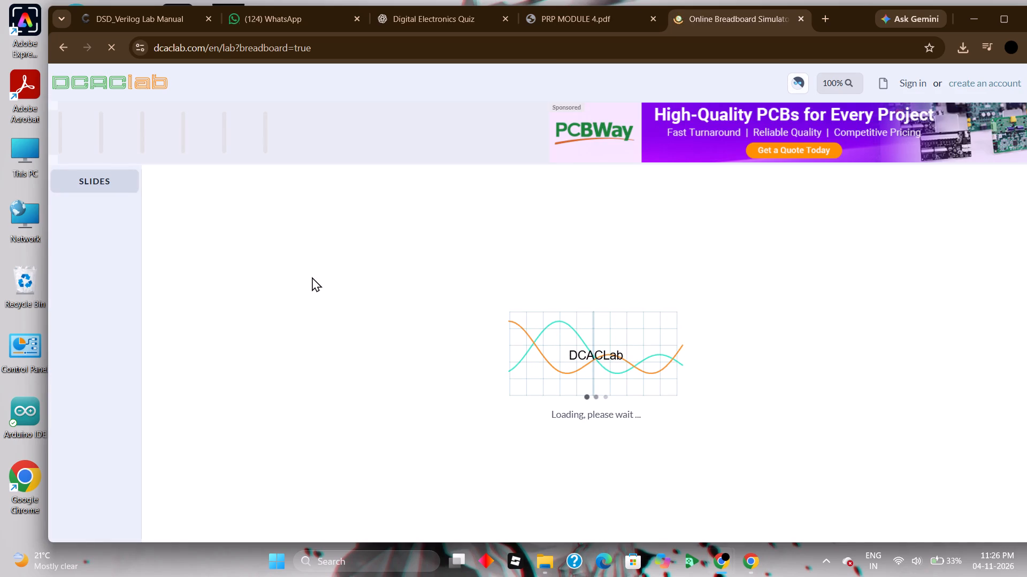
{"action": "scroll", "coordinate": [282, 276], "scroll_direction": "down", "scroll_amount": 1}
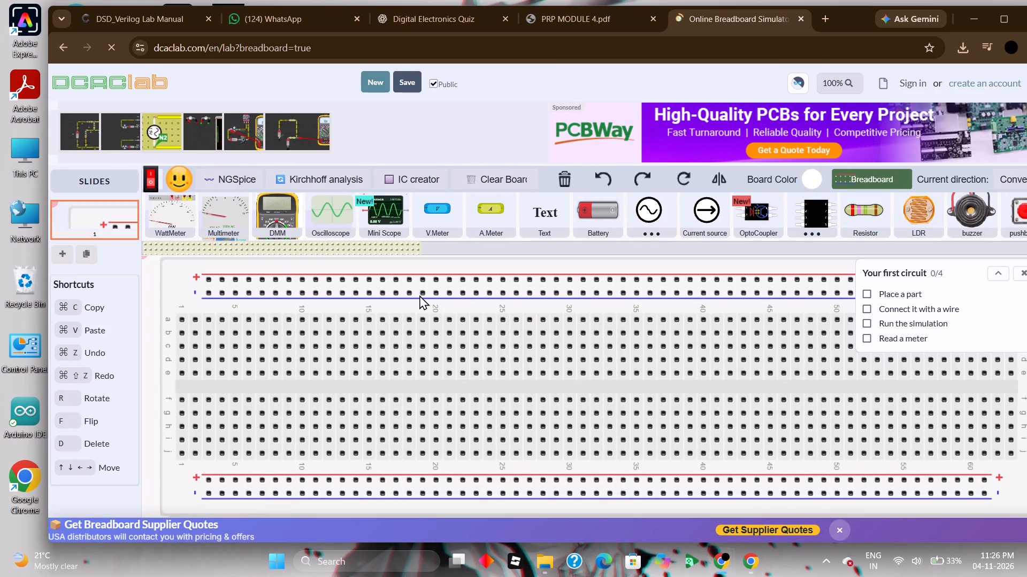
{"action": "scroll", "coordinate": [419, 295], "scroll_direction": "down", "scroll_amount": 1}
Dismiss the "Your first circuit" checklist covering the breadboard.
{"action": "left_click", "coordinate": [903, 298]}
{"action": "left_click", "coordinate": [901, 294]}
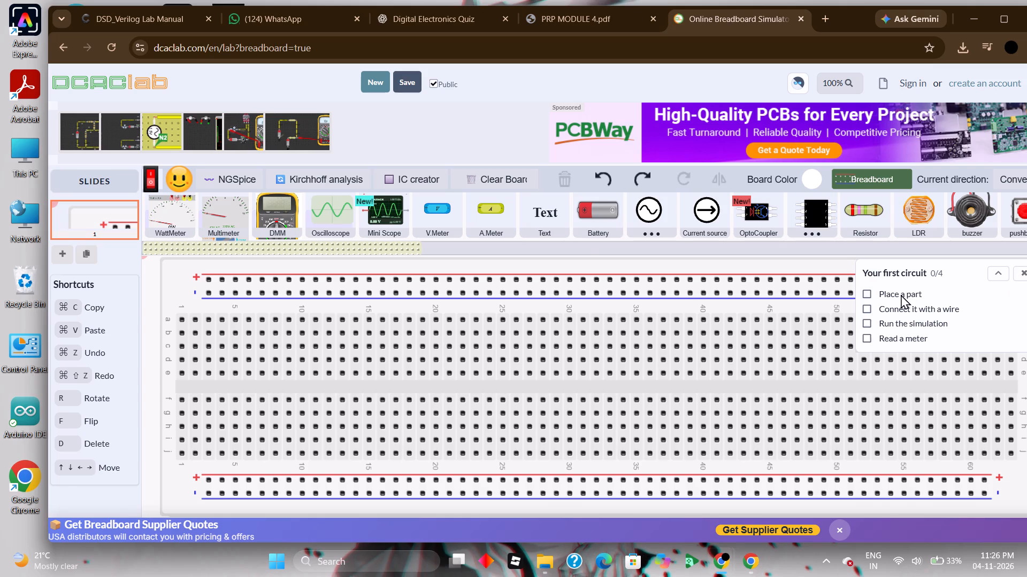
{"action": "left_click", "coordinate": [1025, 271]}
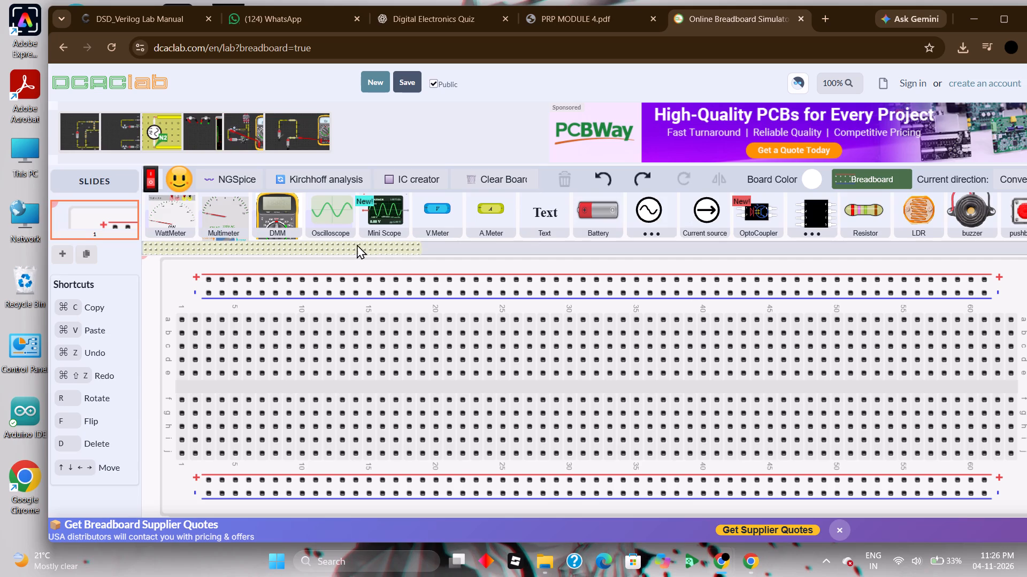
Find the MOSFET group among the components and add an N-channel MOSFET (mosfetn) to the breadboard.
{"action": "scroll", "coordinate": [357, 244], "scroll_direction": "down", "scroll_amount": 3}
{"action": "scroll", "coordinate": [471, 188], "scroll_direction": "down", "scroll_amount": 3}
{"action": "scroll", "coordinate": [503, 232], "scroll_direction": "down", "scroll_amount": 2}
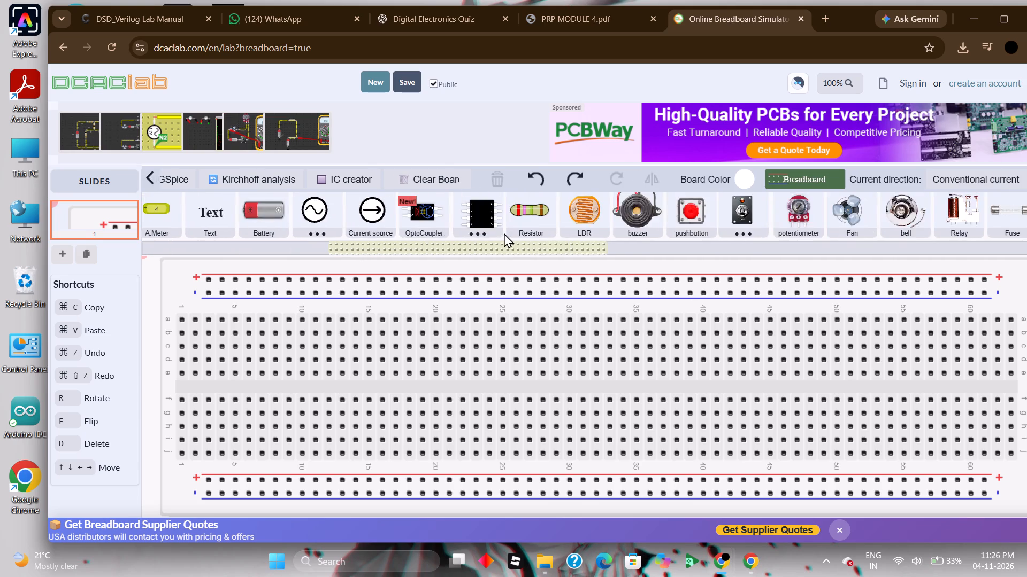
{"action": "scroll", "coordinate": [504, 235], "scroll_direction": "down", "scroll_amount": 6}
{"action": "scroll", "coordinate": [629, 200], "scroll_direction": "down", "scroll_amount": 5}
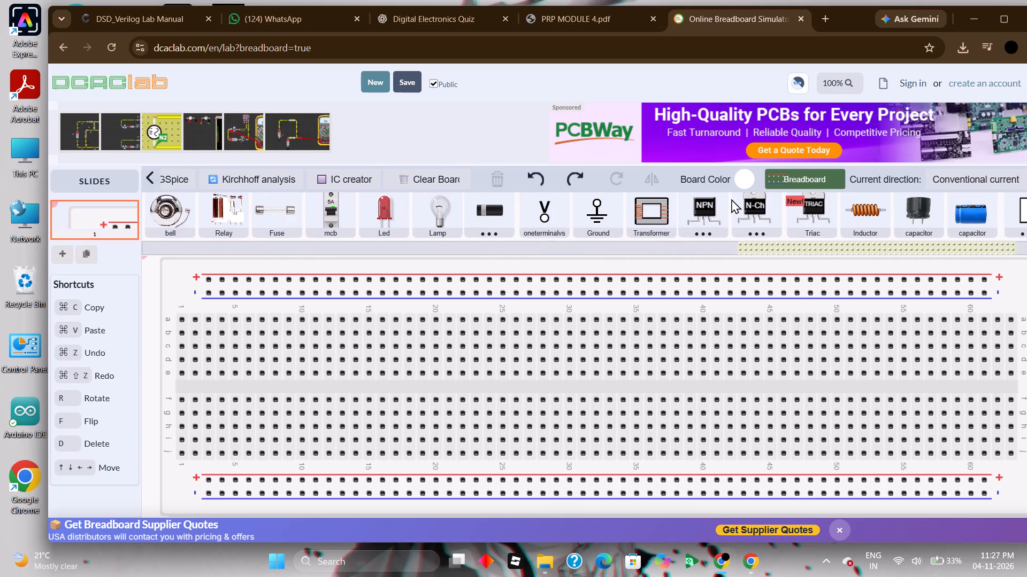
{"action": "scroll", "coordinate": [732, 202], "scroll_direction": "down", "scroll_amount": 10}
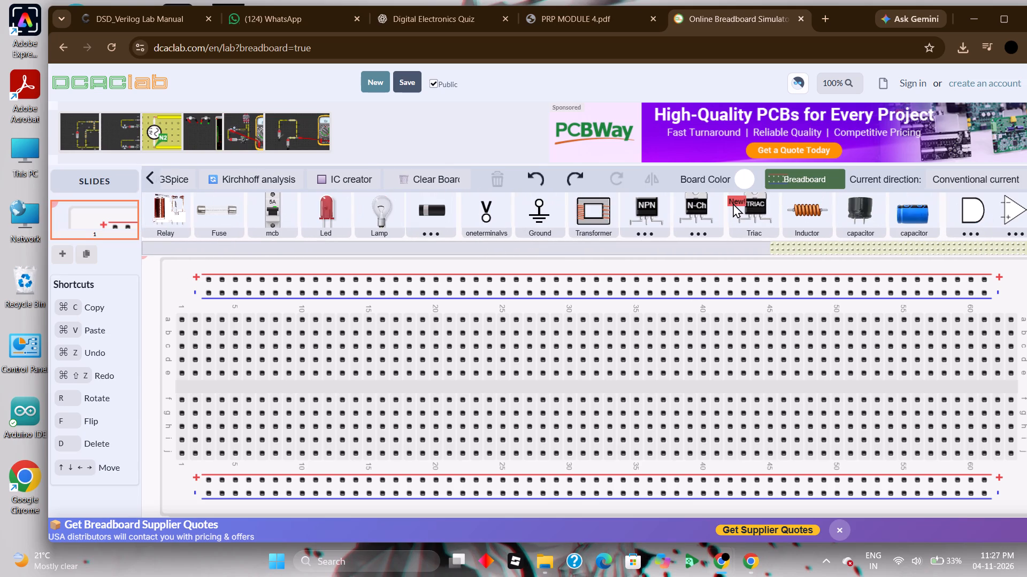
{"action": "scroll", "coordinate": [892, 212], "scroll_direction": "down", "scroll_amount": 4}
{"action": "scroll", "coordinate": [893, 213], "scroll_direction": "up", "scroll_amount": 1}
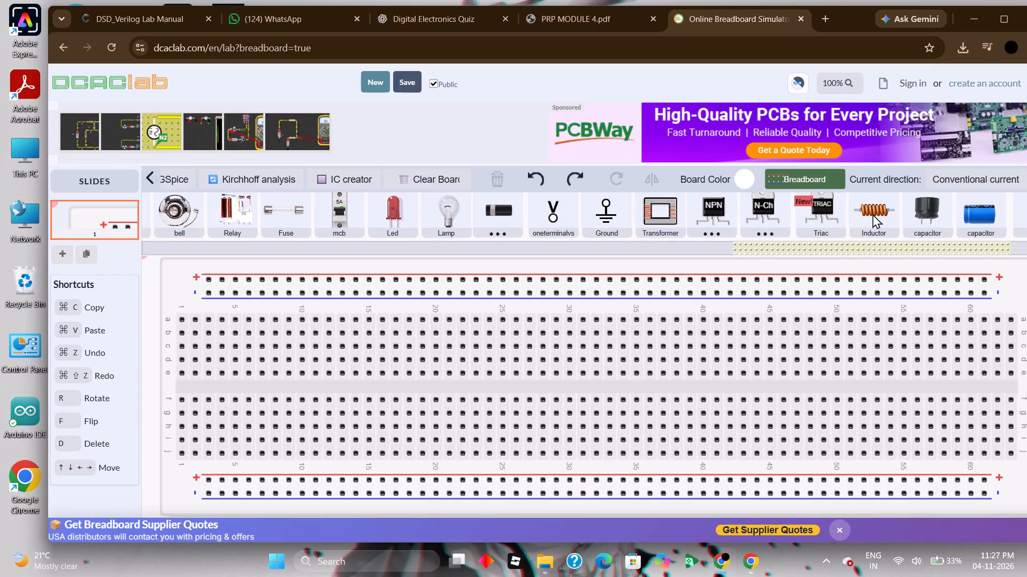
{"action": "left_click", "coordinate": [784, 223]}
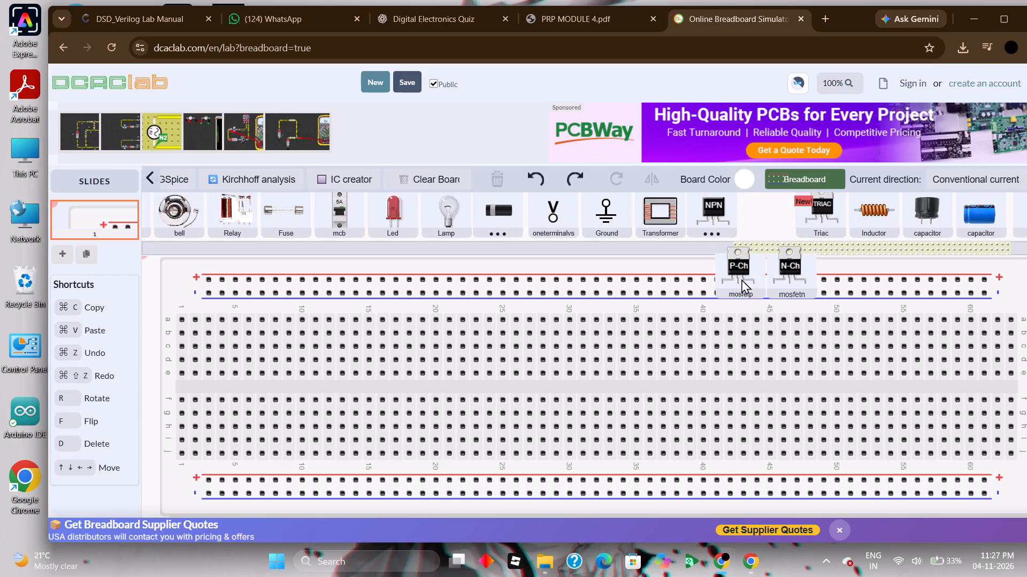
{"action": "left_click", "coordinate": [787, 271]}
{"action": "left_click", "coordinate": [761, 212]}
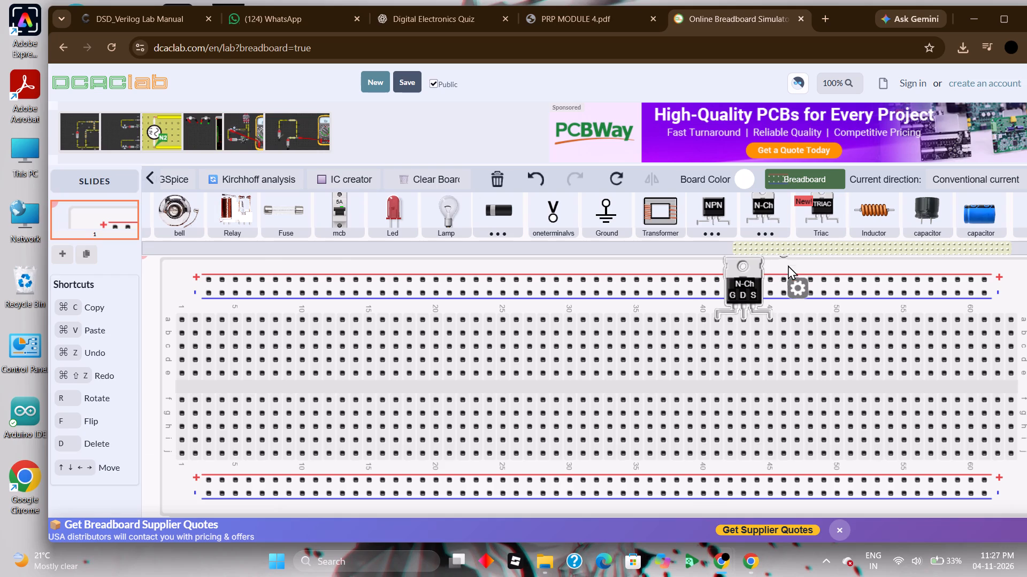
Move the N-channel MOSFET near the board's centre, with its legs in row f at about columns 27 to 31.
{"action": "left_click_drag", "start_coordinate": [748, 288], "coordinate": [538, 376]}
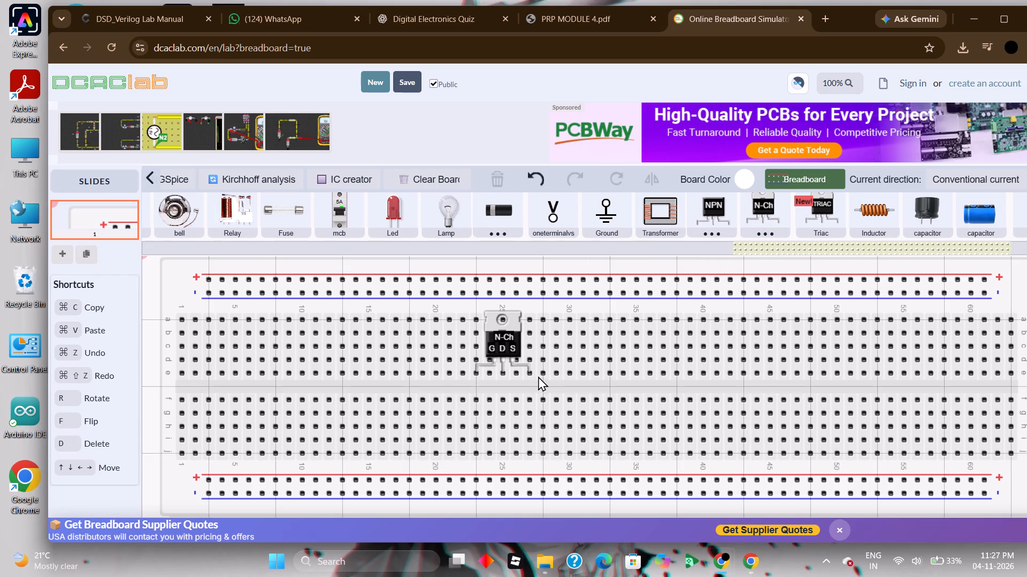
{"action": "left_click_drag", "start_coordinate": [538, 376], "coordinate": [578, 377]}
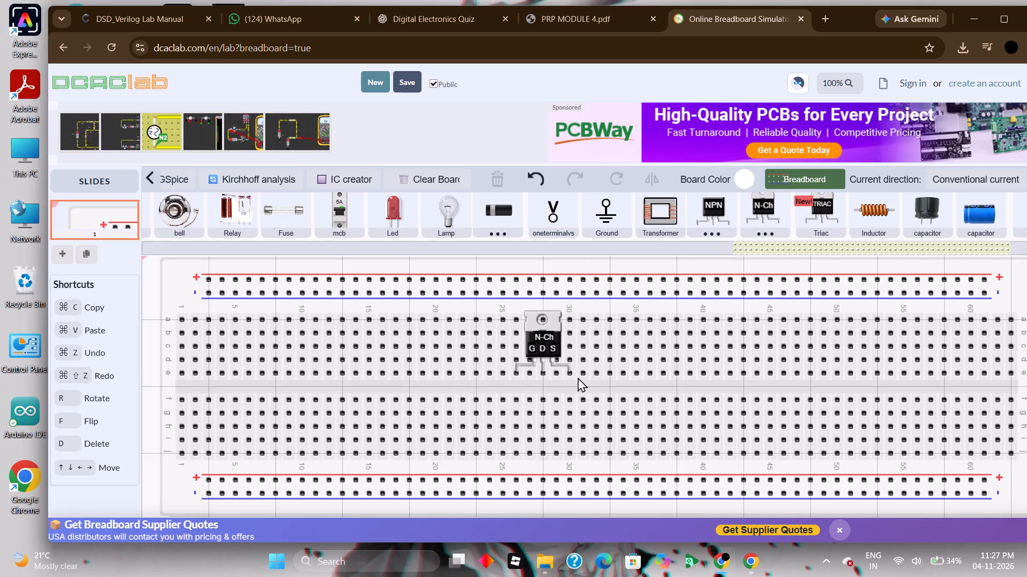
{"action": "left_click_drag", "start_coordinate": [578, 377], "coordinate": [593, 395]}
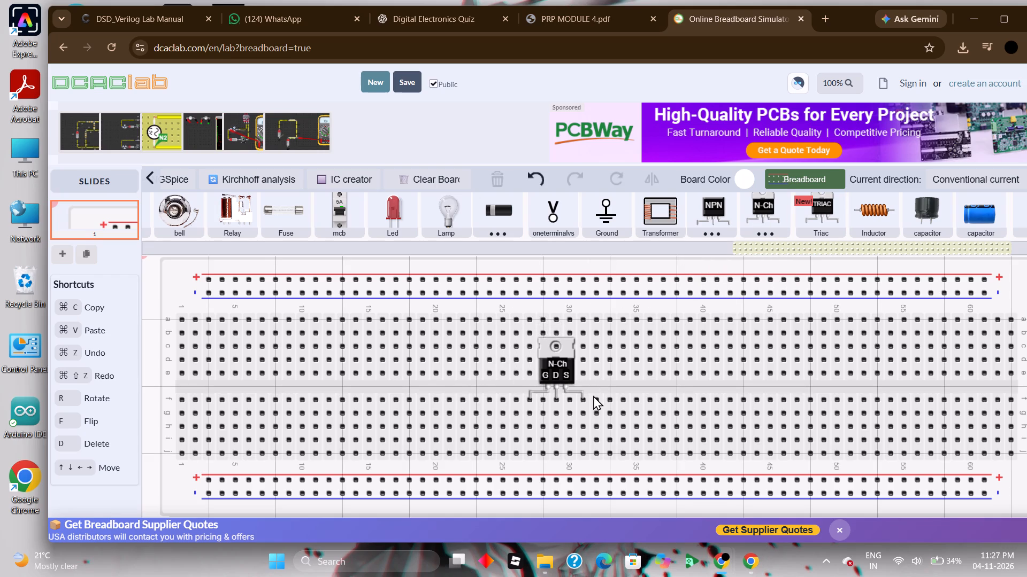
{"action": "left_click_drag", "start_coordinate": [593, 395], "coordinate": [592, 394]}
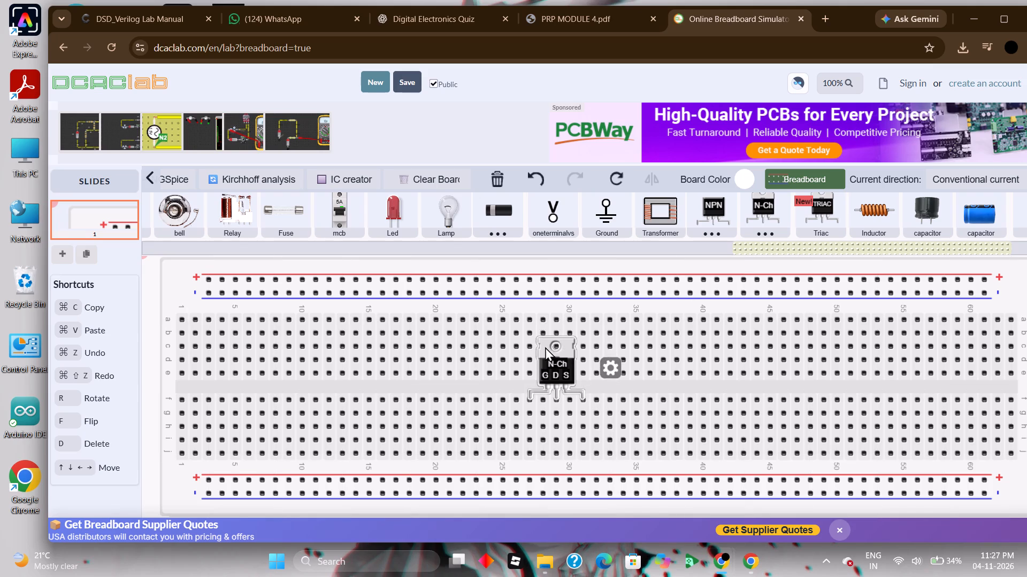
Examine the MOSFET's settings and close them, shifting the part one column along to about columns 28 to 32.
{"action": "left_click", "coordinate": [620, 368]}
{"action": "left_click", "coordinate": [550, 357]}
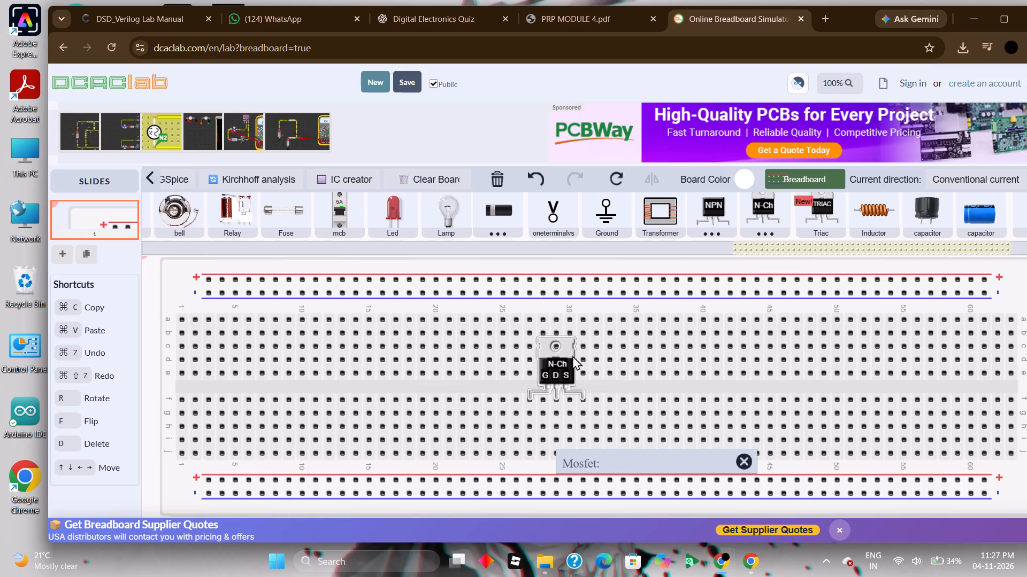
{"action": "left_click", "coordinate": [565, 348]}
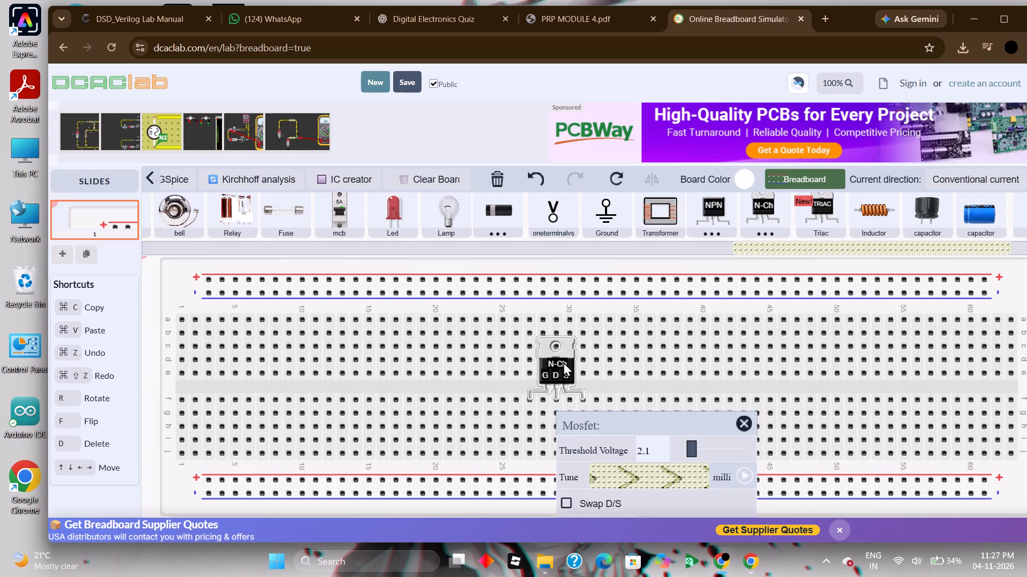
{"action": "left_click", "coordinate": [563, 362]}
{"action": "left_click_drag", "start_coordinate": [568, 360], "coordinate": [583, 360]}
{"action": "left_click", "coordinate": [623, 363]}
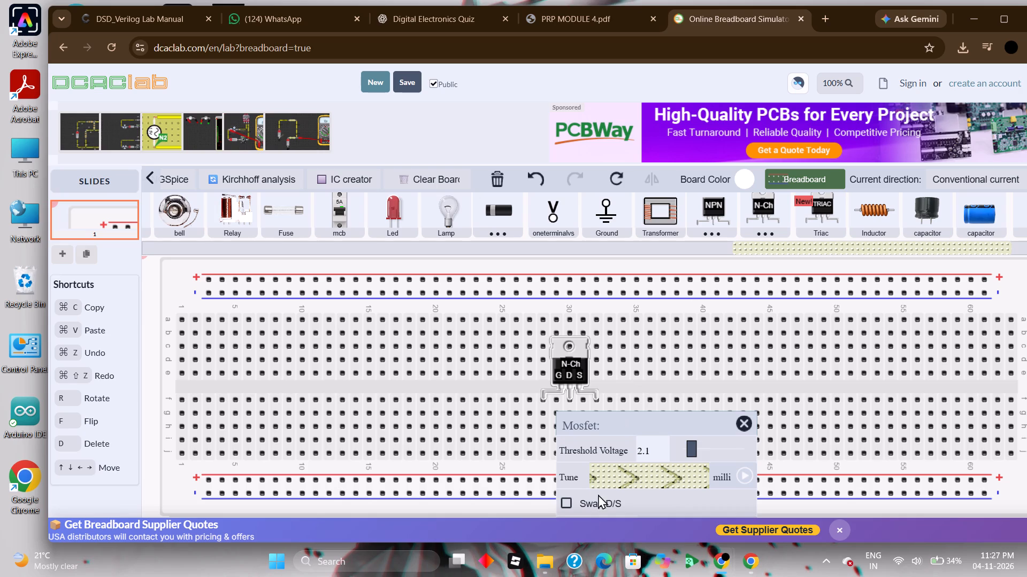
{"action": "scroll", "coordinate": [587, 466], "scroll_direction": "down", "scroll_amount": 2}
{"action": "left_click", "coordinate": [741, 426]}
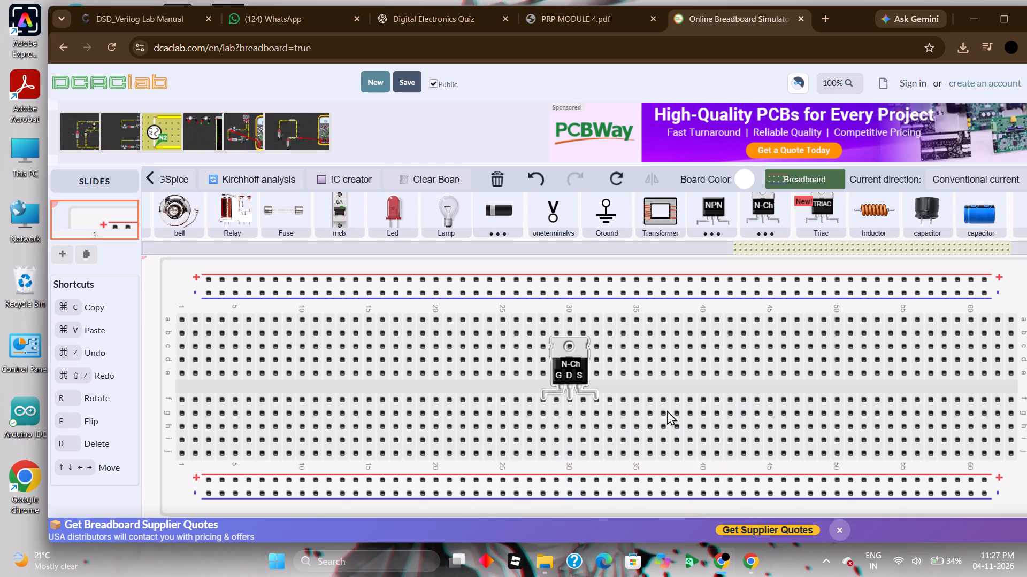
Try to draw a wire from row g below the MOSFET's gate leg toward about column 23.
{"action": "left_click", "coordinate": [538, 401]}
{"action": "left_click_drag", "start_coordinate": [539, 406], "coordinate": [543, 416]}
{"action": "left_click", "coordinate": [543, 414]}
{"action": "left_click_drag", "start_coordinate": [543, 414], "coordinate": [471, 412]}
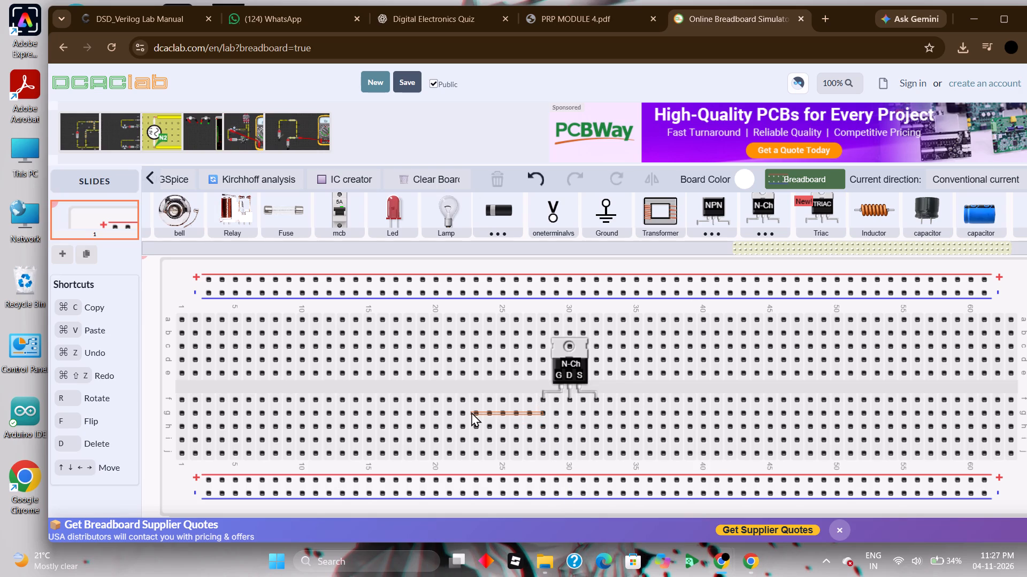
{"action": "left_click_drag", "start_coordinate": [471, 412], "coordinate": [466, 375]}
Browse the available components, from the meters through to the capacitors and logic gates, for further circuit parts.
{"action": "scroll", "coordinate": [906, 208], "scroll_direction": "down", "scroll_amount": 6}
{"action": "scroll", "coordinate": [906, 208], "scroll_direction": "up", "scroll_amount": 10}
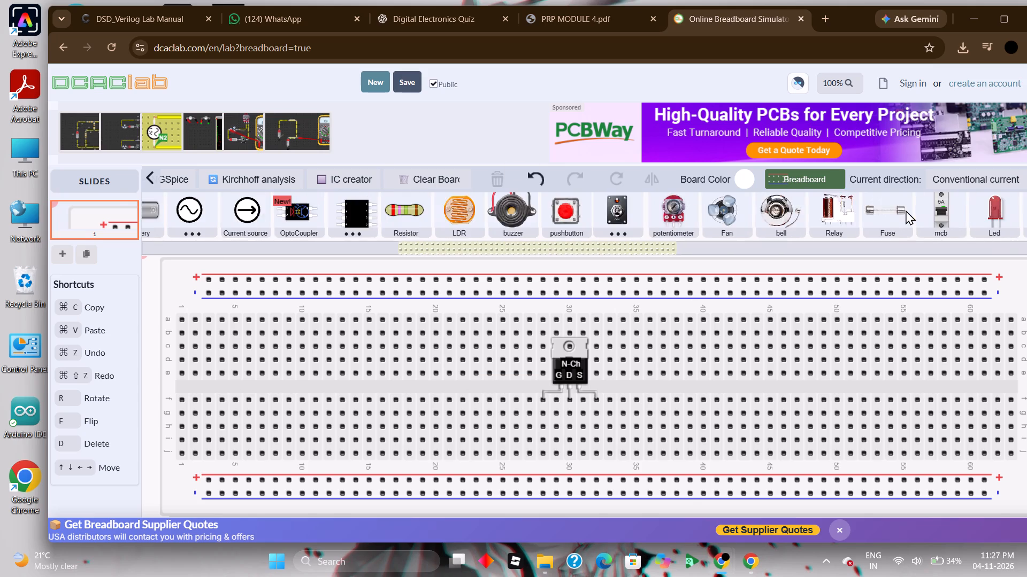
{"action": "scroll", "coordinate": [906, 210], "scroll_direction": "up", "scroll_amount": 10}
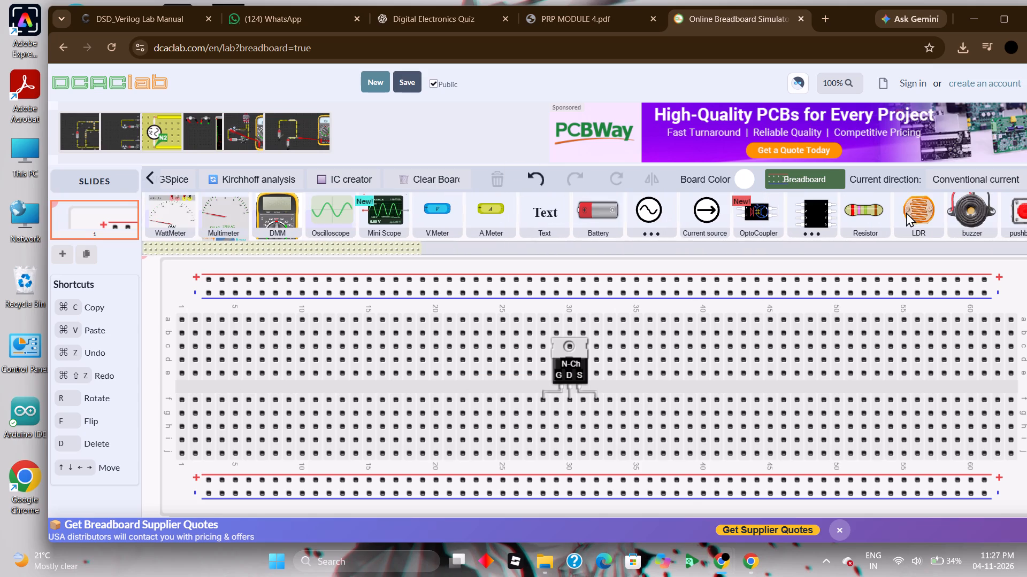
{"action": "scroll", "coordinate": [906, 212], "scroll_direction": "up", "scroll_amount": 4}
{"action": "scroll", "coordinate": [691, 217], "scroll_direction": "down", "scroll_amount": 2}
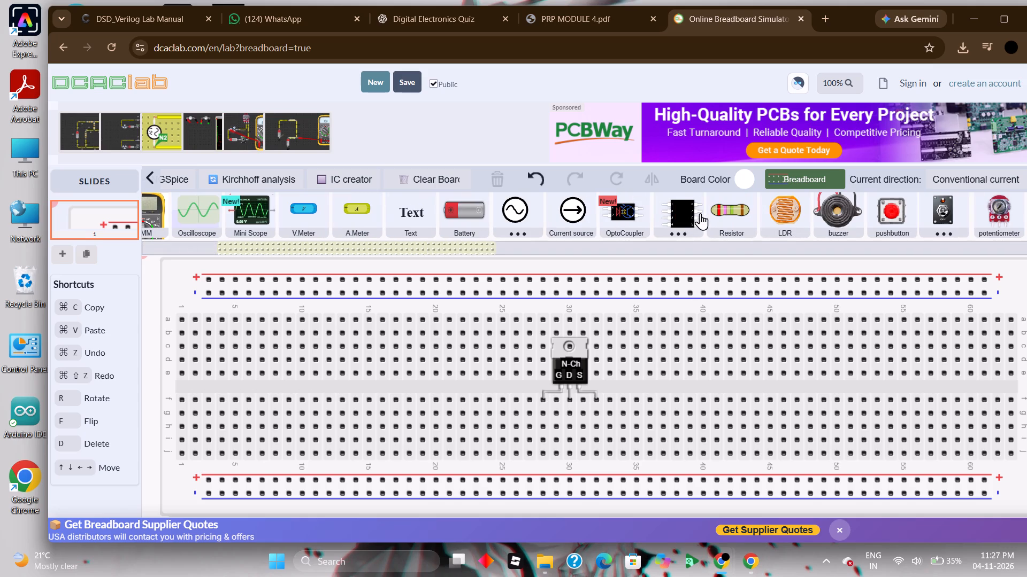
{"action": "scroll", "coordinate": [700, 212], "scroll_direction": "down", "scroll_amount": 6}
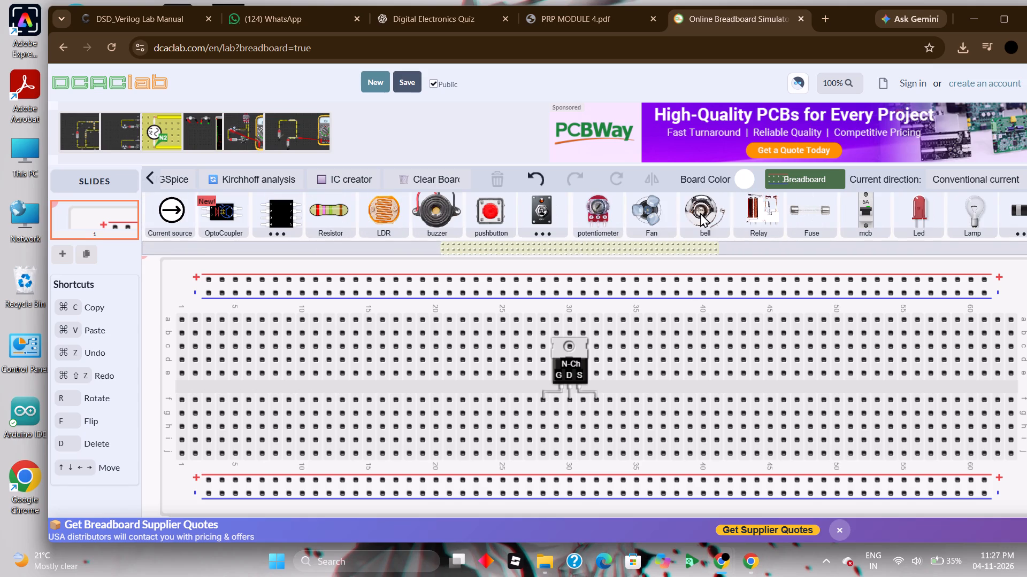
{"action": "scroll", "coordinate": [700, 213], "scroll_direction": "down", "scroll_amount": 12}
{"action": "scroll", "coordinate": [700, 213], "scroll_direction": "up", "scroll_amount": 1}
{"action": "scroll", "coordinate": [700, 213], "scroll_direction": "down", "scroll_amount": 1}
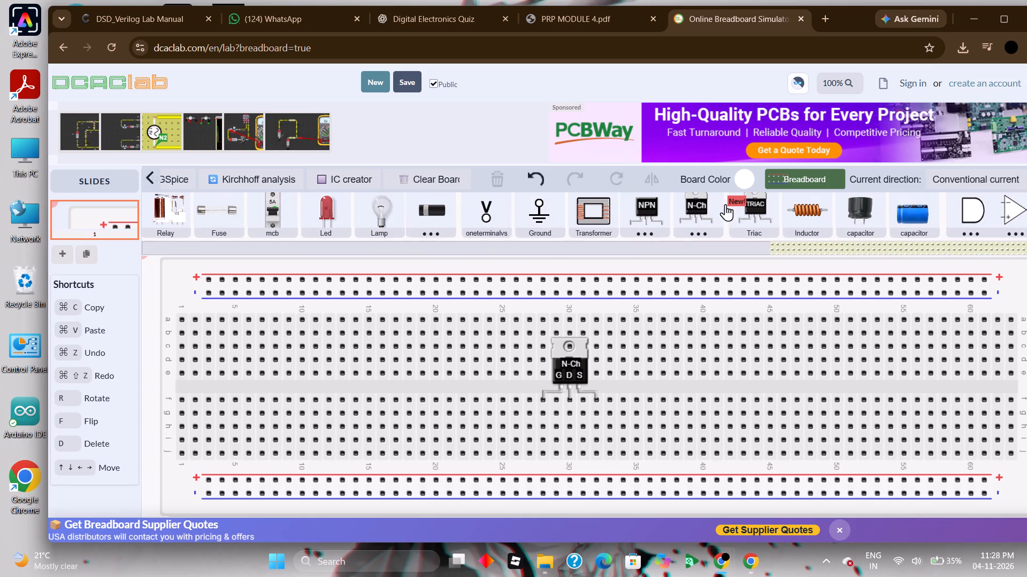
{"action": "left_click", "coordinate": [796, 182]}
{"action": "left_click", "coordinate": [796, 182]}
Reposition the N-channel MOSFET with its legs in row f at about columns 30 to 34 and select it.
{"action": "left_click_drag", "start_coordinate": [576, 366], "coordinate": [614, 370]}
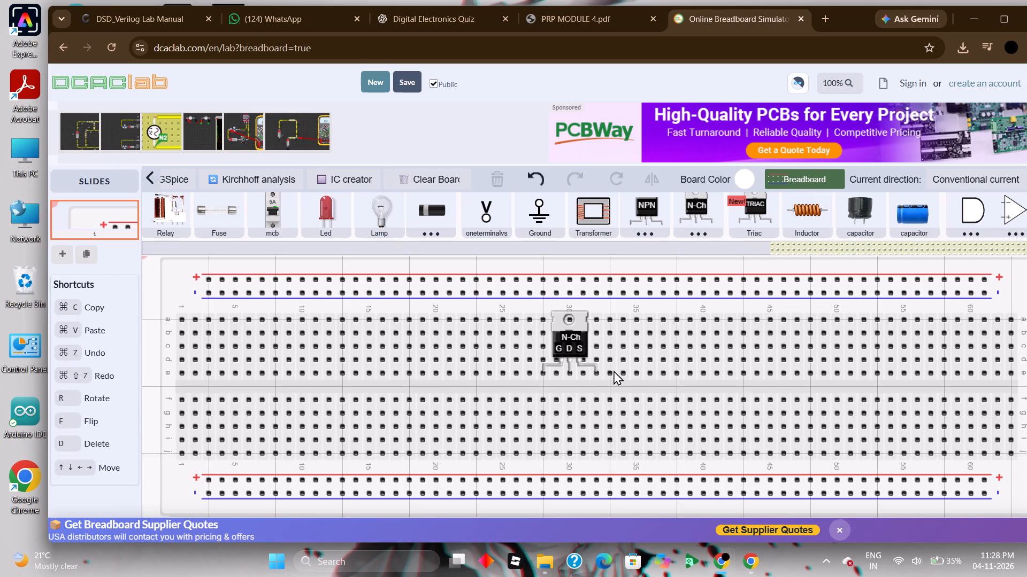
{"action": "left_click_drag", "start_coordinate": [614, 370], "coordinate": [637, 399]}
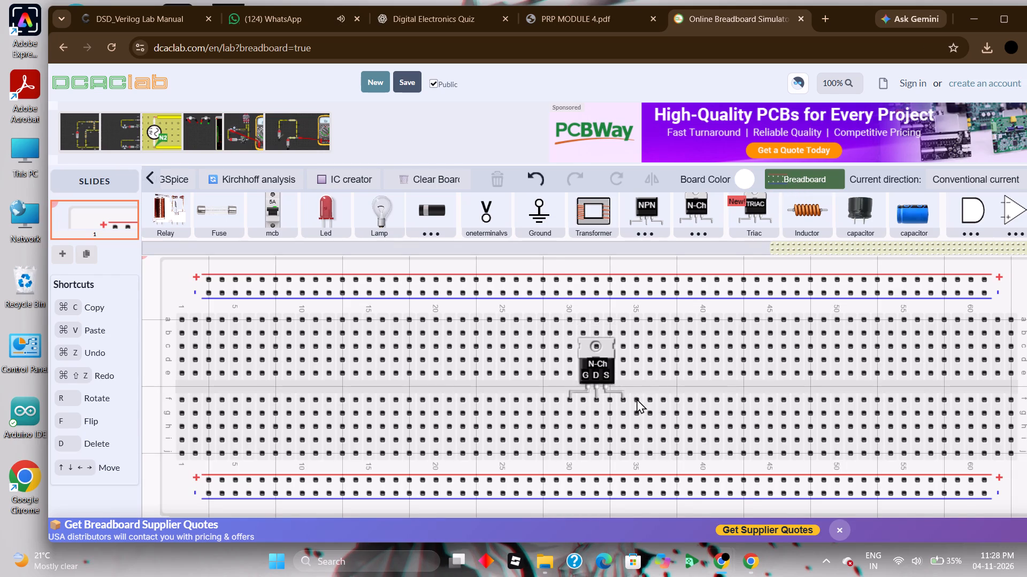
{"action": "left_click_drag", "start_coordinate": [637, 399], "coordinate": [636, 409]}
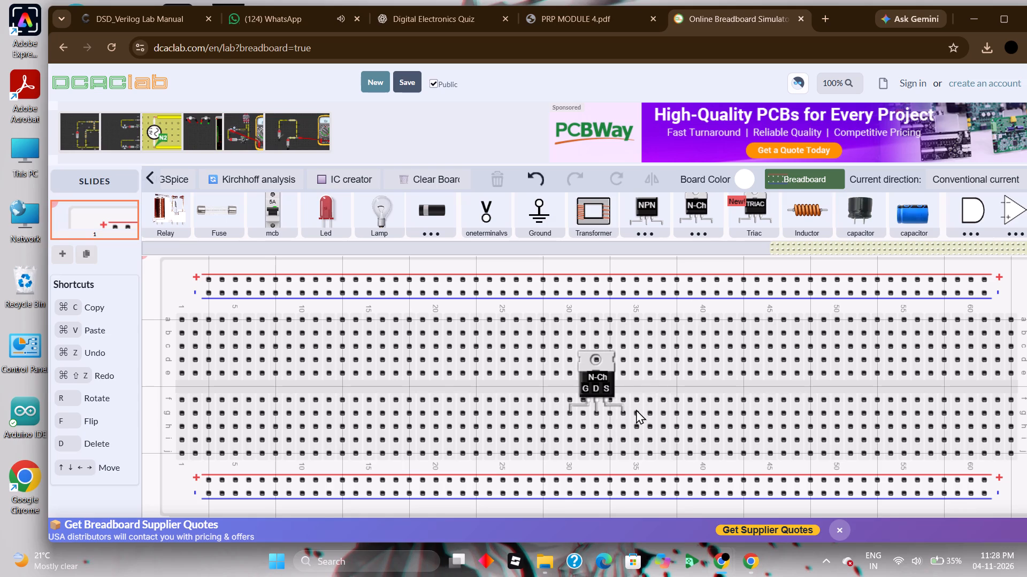
{"action": "left_click_drag", "start_coordinate": [636, 409], "coordinate": [633, 403]}
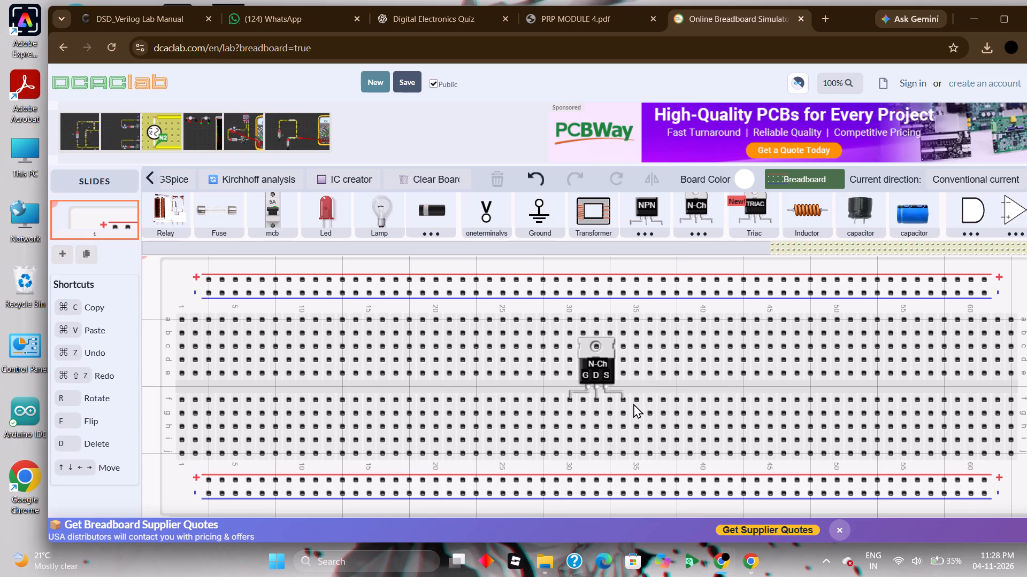
{"action": "left_click_drag", "start_coordinate": [633, 403], "coordinate": [633, 402]}
{"action": "left_click", "coordinate": [596, 338]}
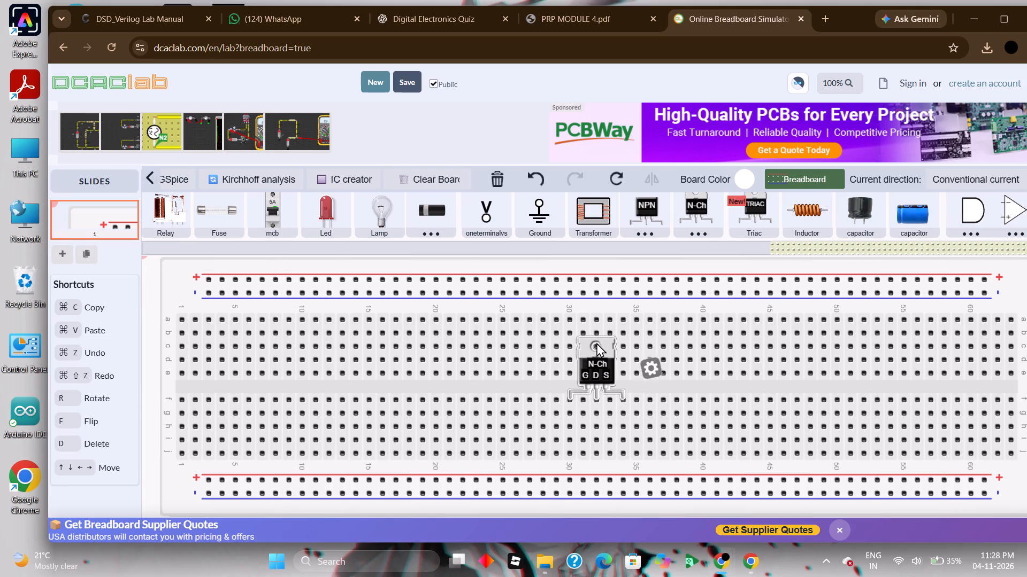
Browse the components around the transistors, triac, inductor, capacitors and logic gates for further circuit parts.
{"action": "left_click", "coordinate": [596, 342]}
{"action": "left_click_drag", "start_coordinate": [923, 227], "coordinate": [776, 227]}
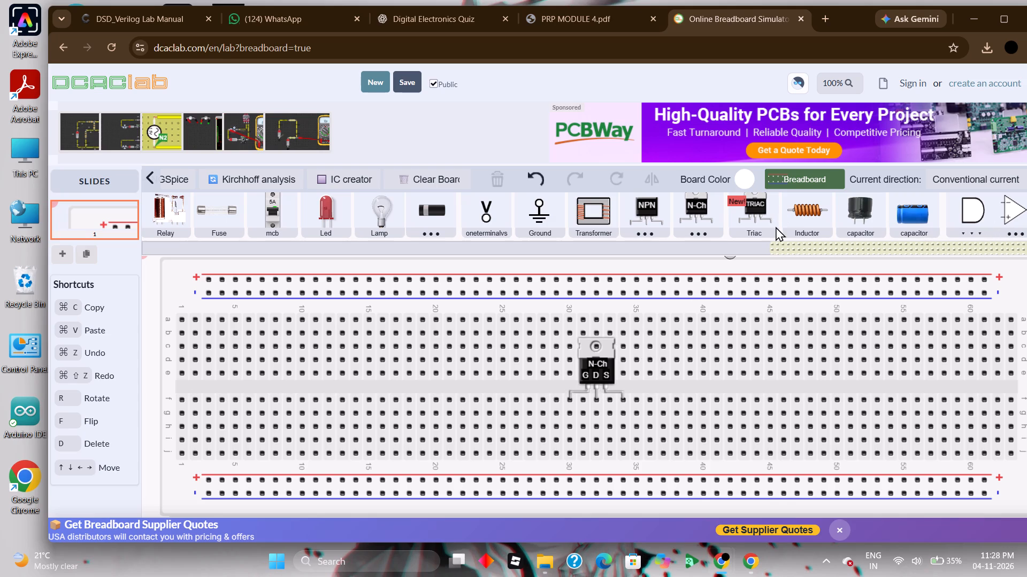
{"action": "left_click_drag", "start_coordinate": [749, 212], "coordinate": [678, 212]}
{"action": "left_click_drag", "start_coordinate": [684, 202], "coordinate": [729, 203]}
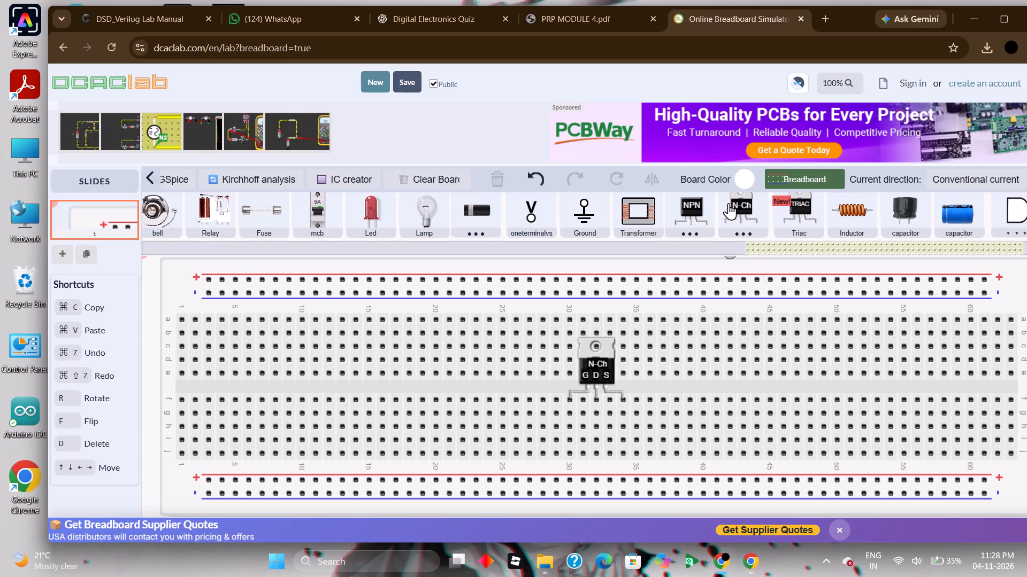
{"action": "left_click_drag", "start_coordinate": [729, 203], "coordinate": [43, 127]}
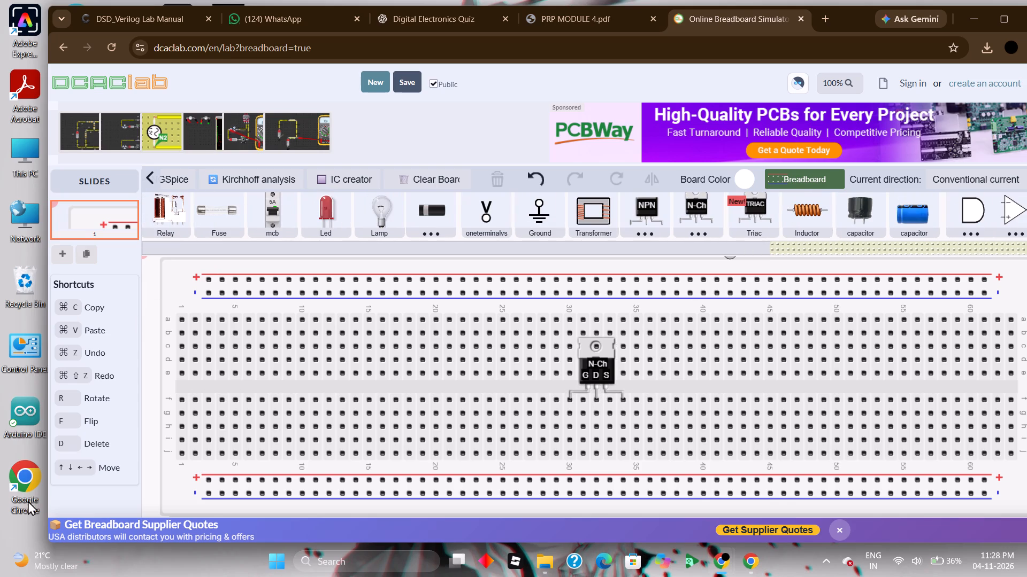
{"action": "scroll", "coordinate": [101, 397], "scroll_direction": "down", "scroll_amount": 3}
{"action": "left_click_drag", "start_coordinate": [948, 216], "coordinate": [971, 208]}
{"action": "left_click_drag", "start_coordinate": [754, 221], "coordinate": [824, 216]}
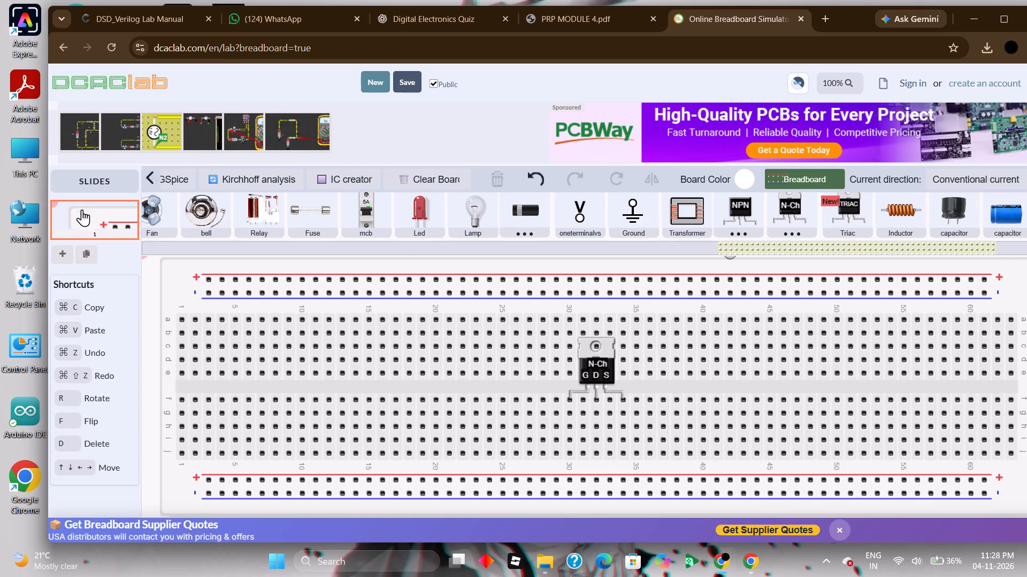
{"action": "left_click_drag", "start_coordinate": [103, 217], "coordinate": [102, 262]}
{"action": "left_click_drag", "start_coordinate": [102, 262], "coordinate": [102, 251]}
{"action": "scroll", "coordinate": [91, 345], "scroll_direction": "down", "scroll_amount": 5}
Look back through the available components from the relay and fan to the battery and meters.
{"action": "scroll", "coordinate": [265, 184], "scroll_direction": "up", "scroll_amount": 4}
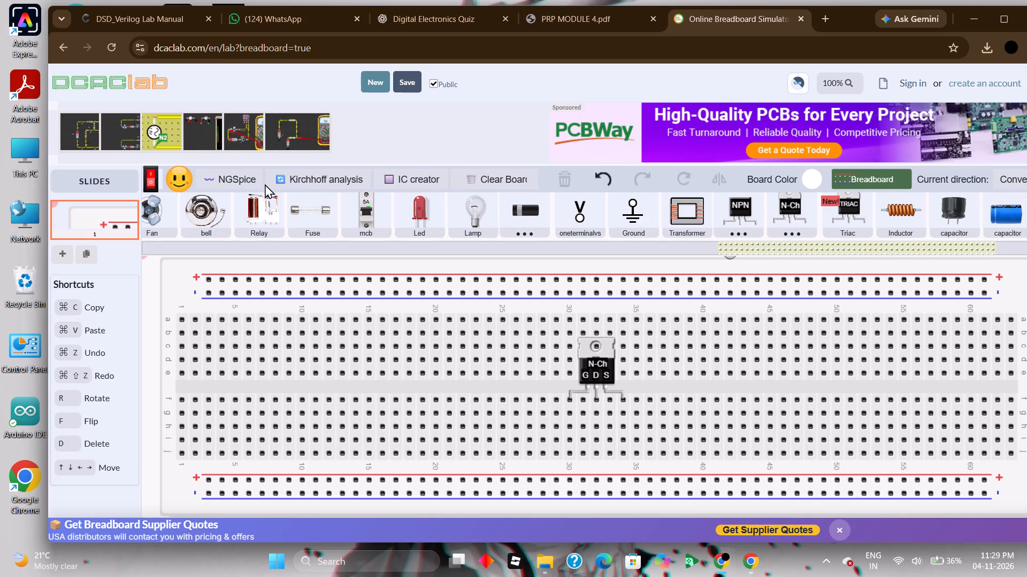
{"action": "scroll", "coordinate": [265, 184], "scroll_direction": "up", "scroll_amount": 9}
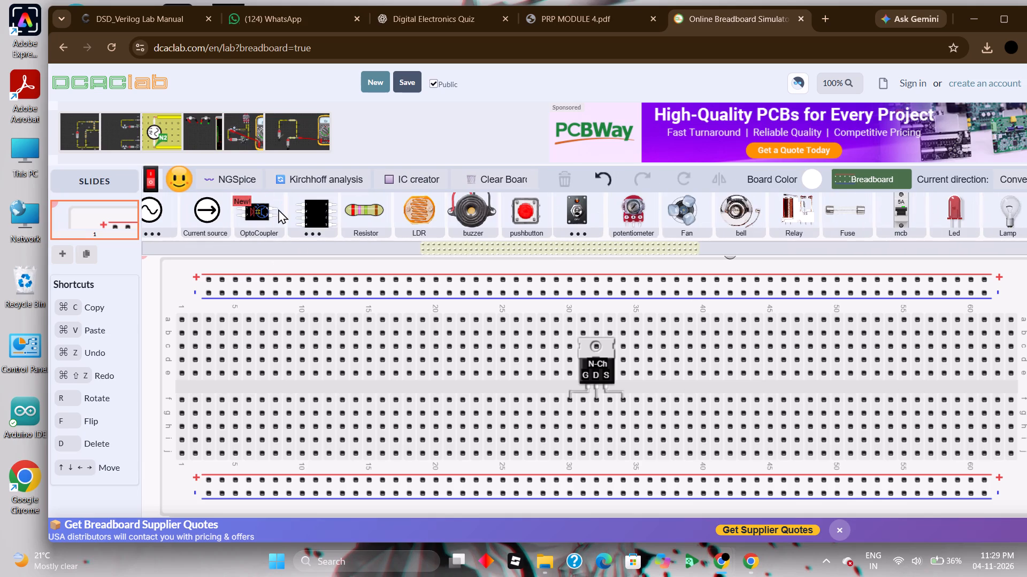
{"action": "scroll", "coordinate": [278, 209], "scroll_direction": "up", "scroll_amount": 15}
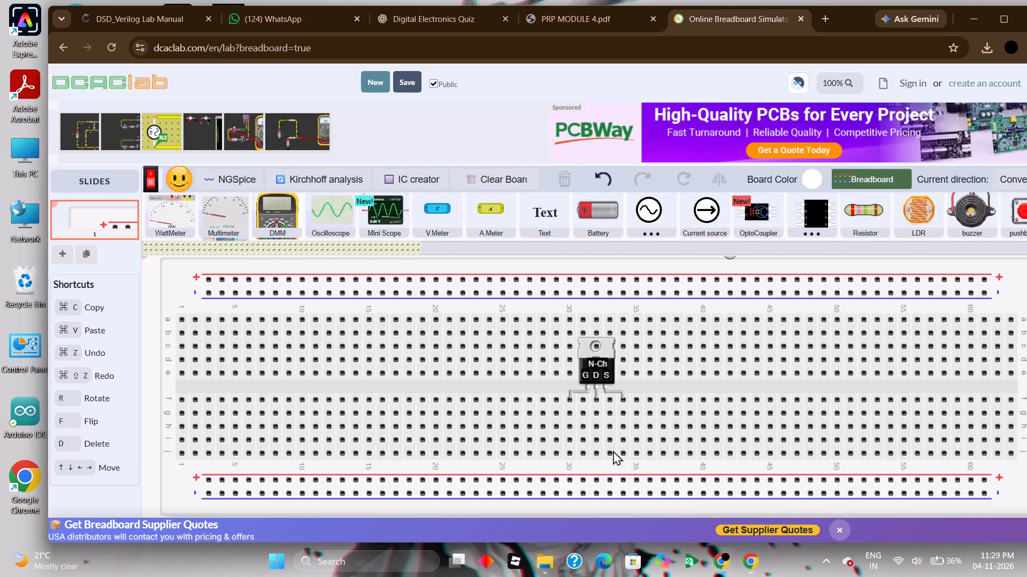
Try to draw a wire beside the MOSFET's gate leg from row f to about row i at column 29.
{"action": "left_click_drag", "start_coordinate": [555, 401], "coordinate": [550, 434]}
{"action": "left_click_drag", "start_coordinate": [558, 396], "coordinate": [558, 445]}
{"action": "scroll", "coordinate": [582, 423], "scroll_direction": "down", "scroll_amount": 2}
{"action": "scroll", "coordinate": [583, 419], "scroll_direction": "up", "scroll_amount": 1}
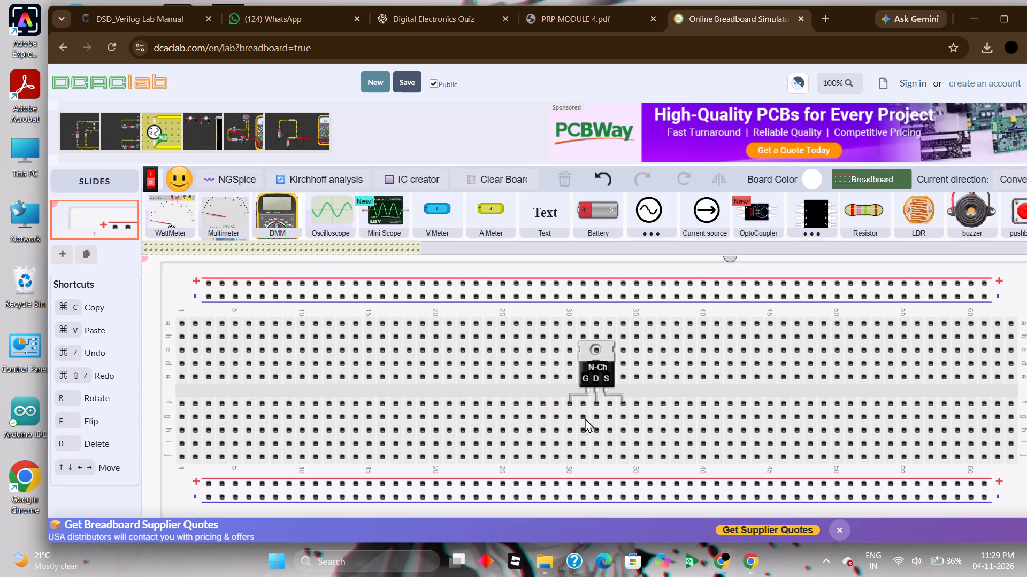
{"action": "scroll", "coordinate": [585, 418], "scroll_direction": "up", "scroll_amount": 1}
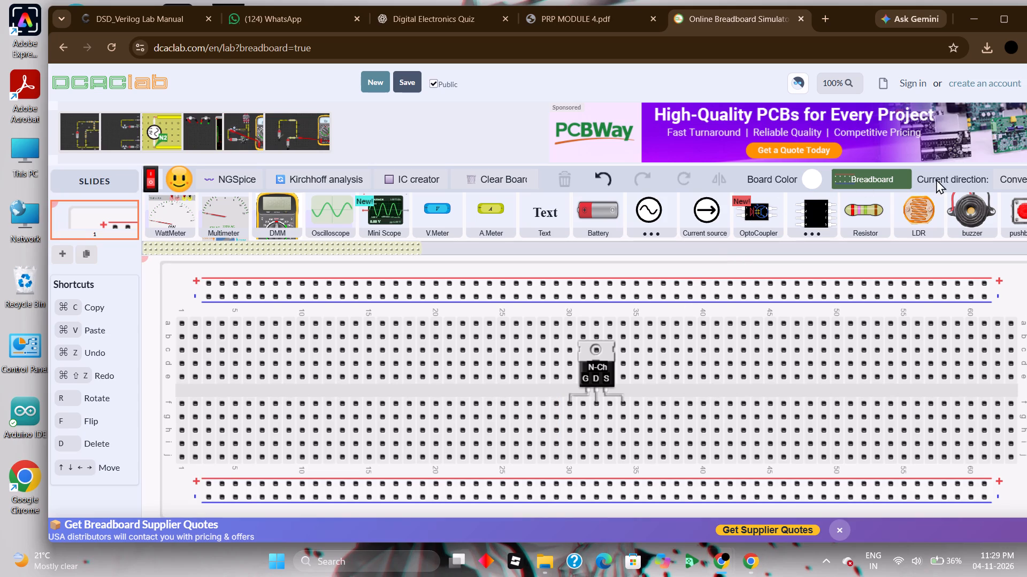
Examine the available current direction options for the simulation.
{"action": "left_click", "coordinate": [937, 179]}
{"action": "left_click", "coordinate": [1024, 178]}
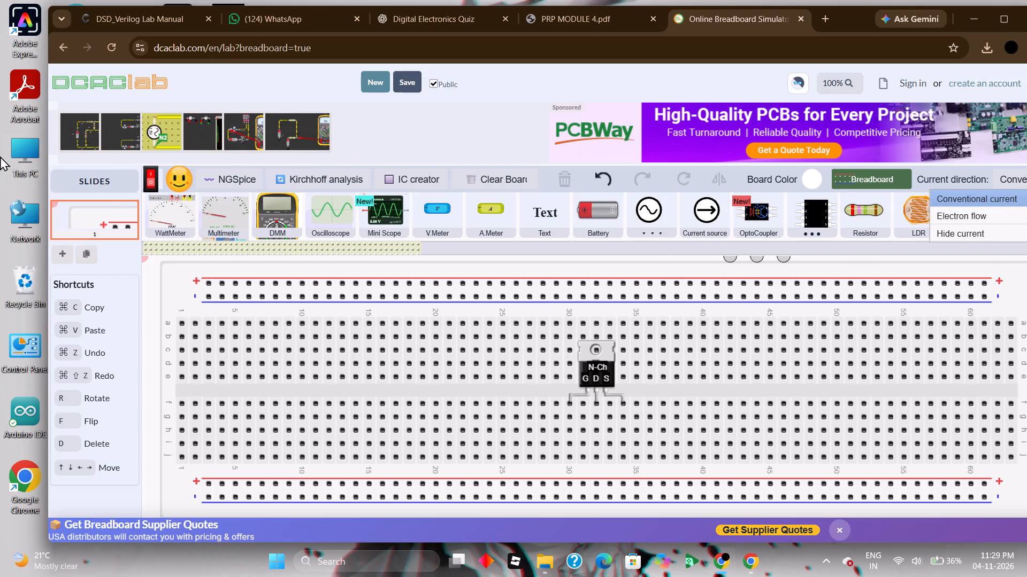
{"action": "left_click", "coordinate": [108, 190]}
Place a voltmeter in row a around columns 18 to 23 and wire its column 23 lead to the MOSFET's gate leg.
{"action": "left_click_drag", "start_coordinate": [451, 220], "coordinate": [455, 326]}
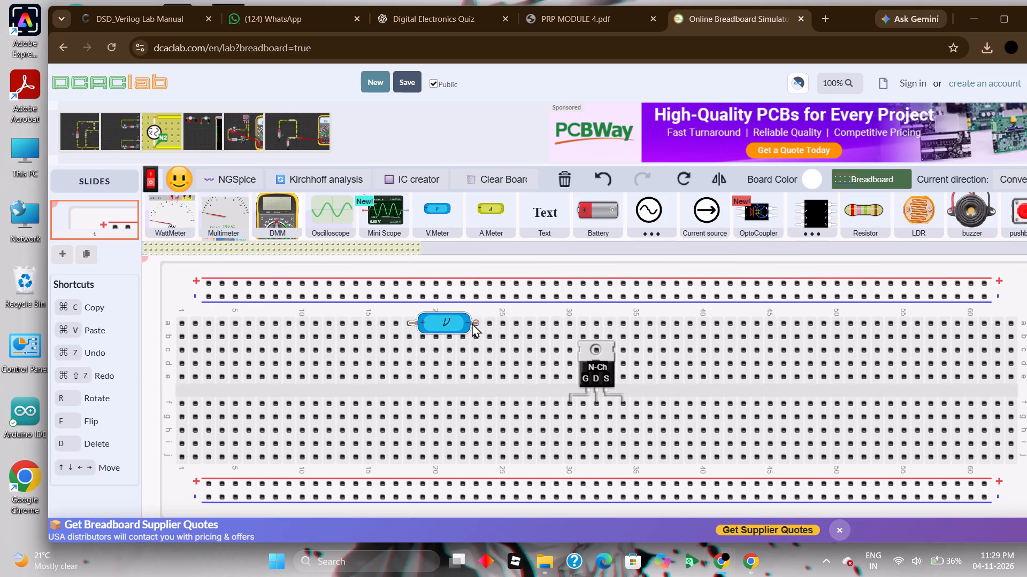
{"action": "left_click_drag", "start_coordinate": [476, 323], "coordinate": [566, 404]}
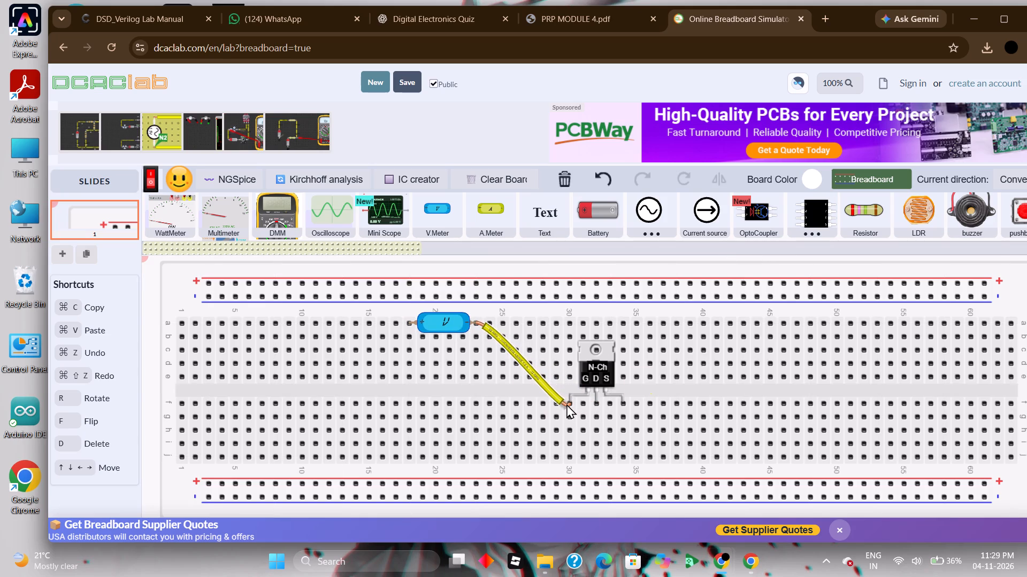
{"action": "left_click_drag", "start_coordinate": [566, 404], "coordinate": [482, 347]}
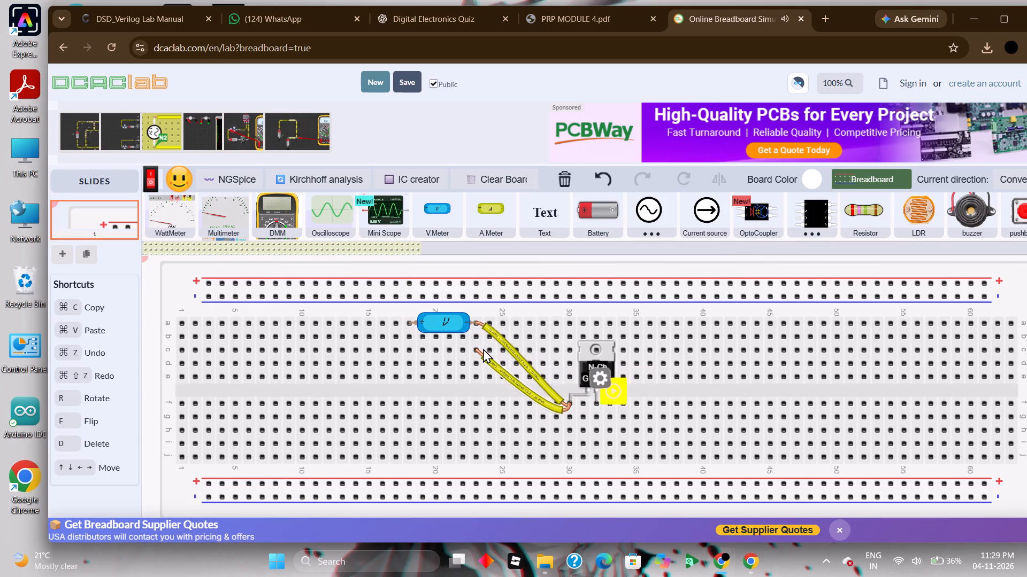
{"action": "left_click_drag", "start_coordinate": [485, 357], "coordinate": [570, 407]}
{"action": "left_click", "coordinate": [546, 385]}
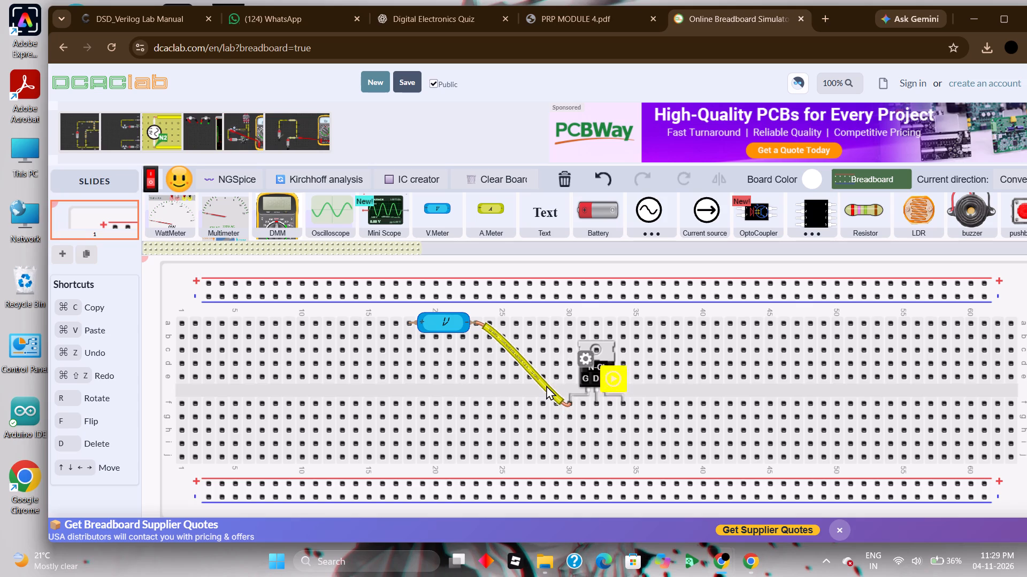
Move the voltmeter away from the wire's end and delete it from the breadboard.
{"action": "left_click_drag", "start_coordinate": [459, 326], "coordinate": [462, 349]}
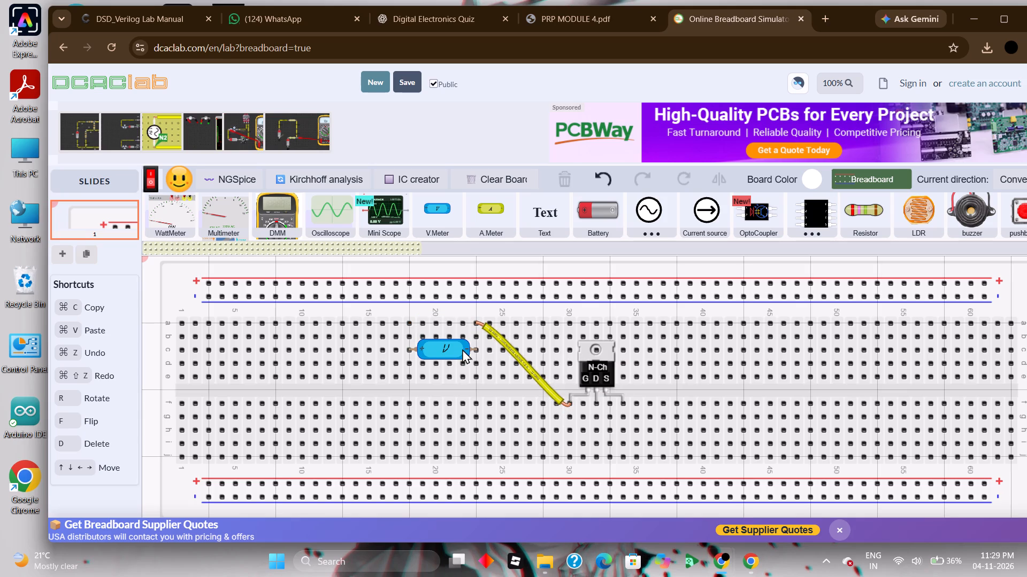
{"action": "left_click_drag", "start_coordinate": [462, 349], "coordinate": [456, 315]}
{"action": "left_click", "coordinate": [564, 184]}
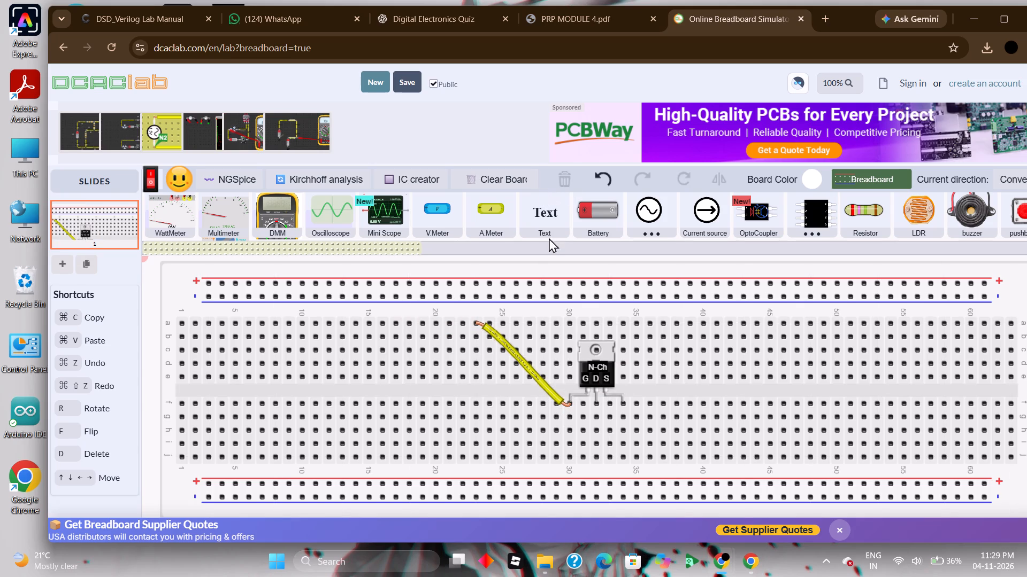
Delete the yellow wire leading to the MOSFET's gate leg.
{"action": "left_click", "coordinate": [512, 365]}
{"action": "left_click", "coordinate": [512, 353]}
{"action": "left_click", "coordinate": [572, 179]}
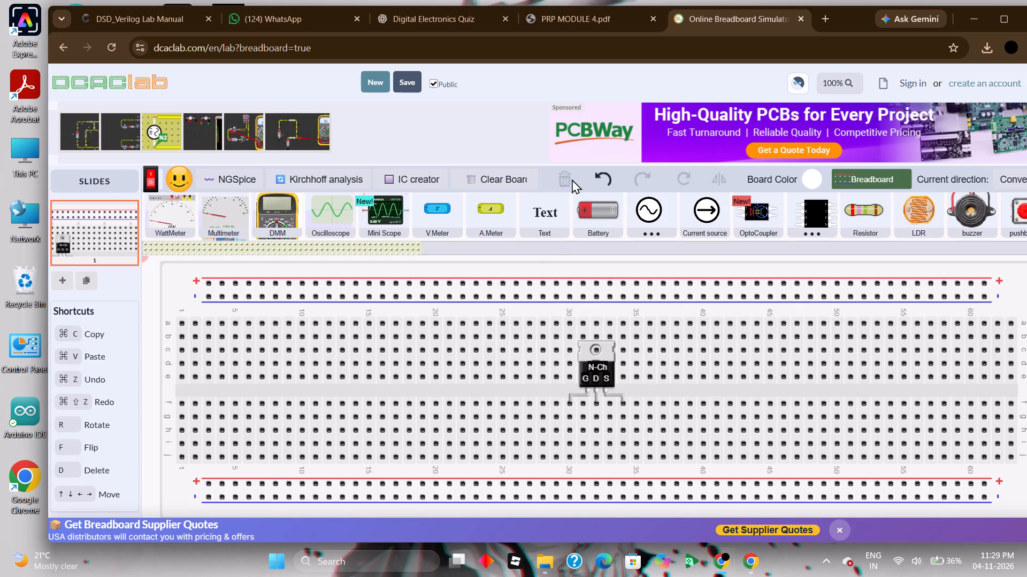
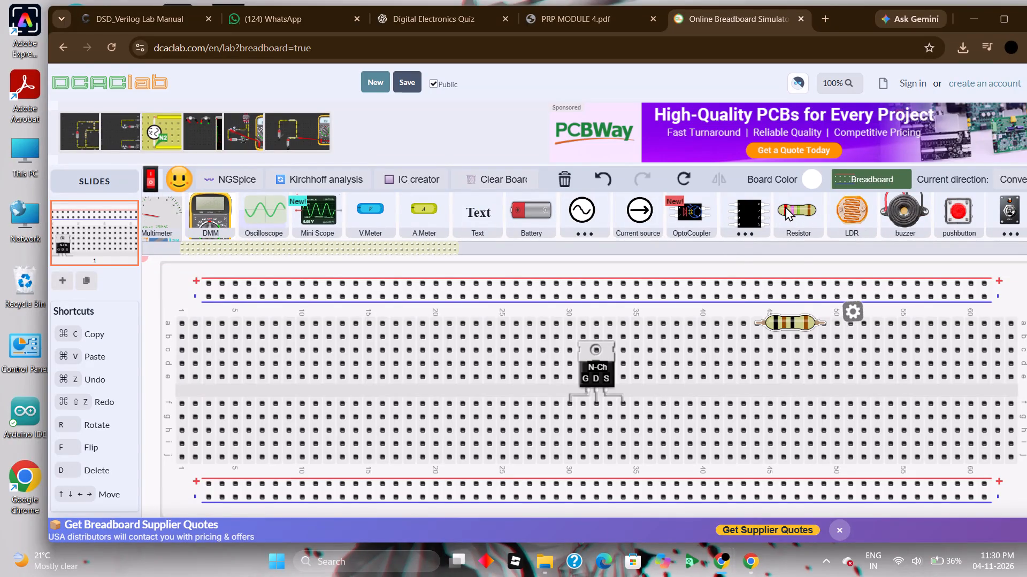
Move the resistor to the gate side of the MOSFET, along row b from about column 17 to column 22.
{"action": "left_click_drag", "start_coordinate": [799, 322], "coordinate": [472, 358]}
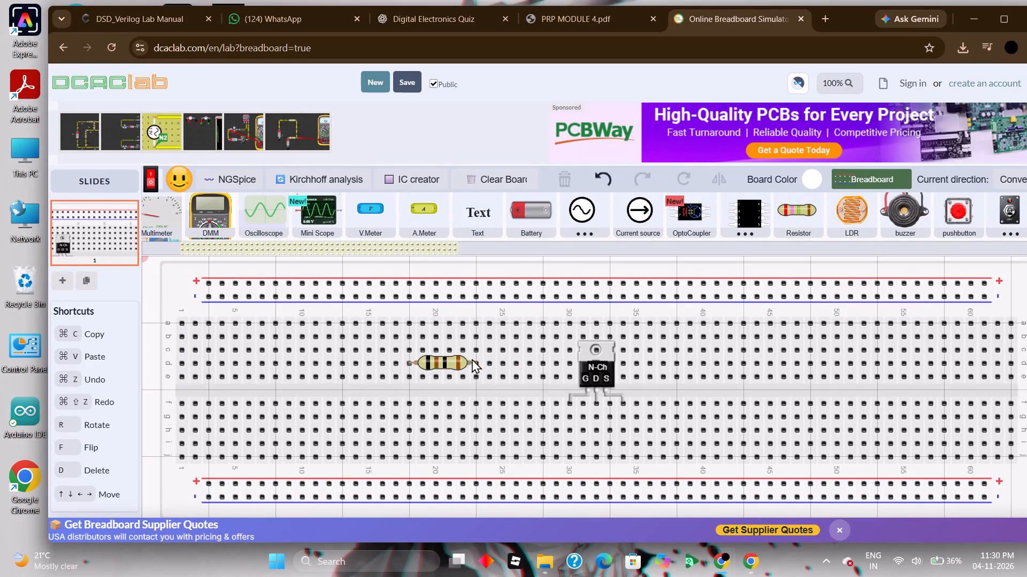
{"action": "left_click_drag", "start_coordinate": [472, 358], "coordinate": [453, 338]}
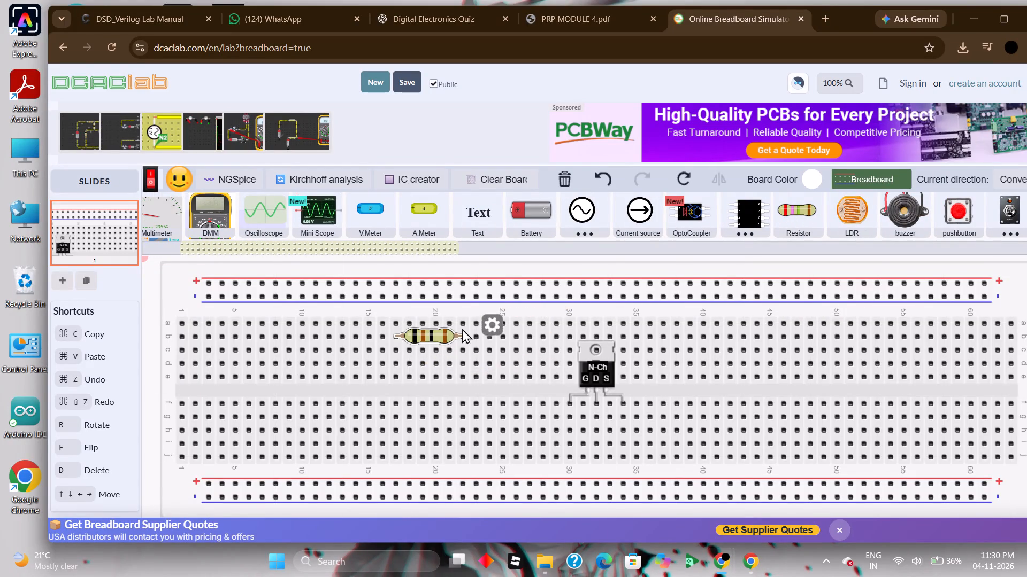
Open the settings of the resistor in row b, showing its color bands, rotation and input method.
{"action": "left_click", "coordinate": [485, 322]}
{"action": "left_click_drag", "start_coordinate": [420, 340], "coordinate": [420, 363]}
{"action": "left_click", "coordinate": [424, 334]}
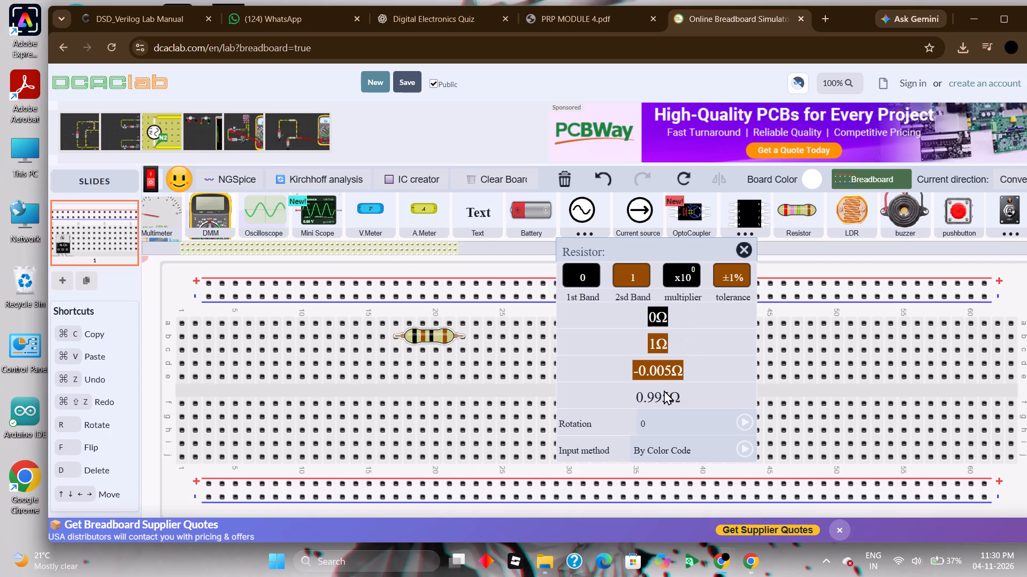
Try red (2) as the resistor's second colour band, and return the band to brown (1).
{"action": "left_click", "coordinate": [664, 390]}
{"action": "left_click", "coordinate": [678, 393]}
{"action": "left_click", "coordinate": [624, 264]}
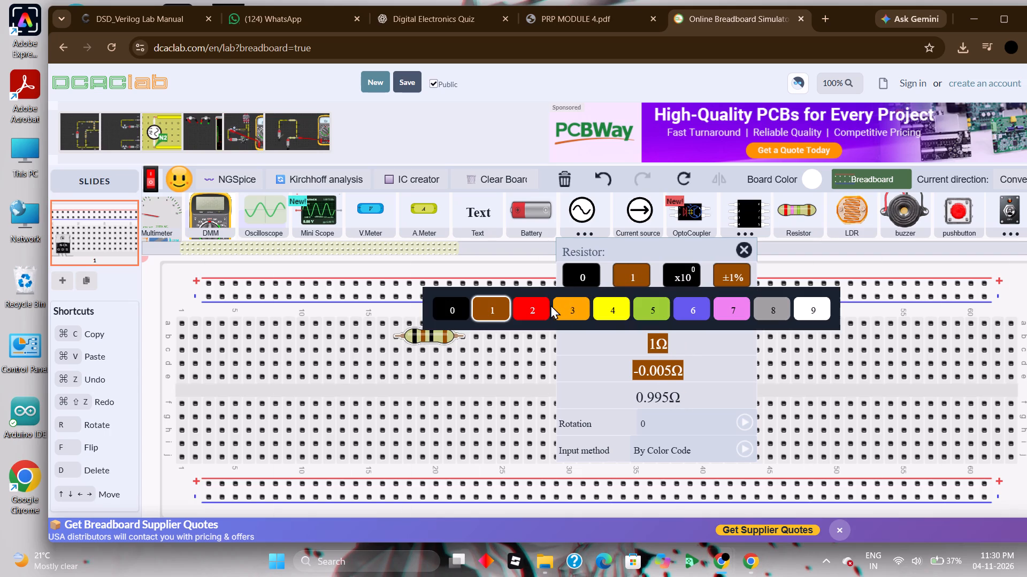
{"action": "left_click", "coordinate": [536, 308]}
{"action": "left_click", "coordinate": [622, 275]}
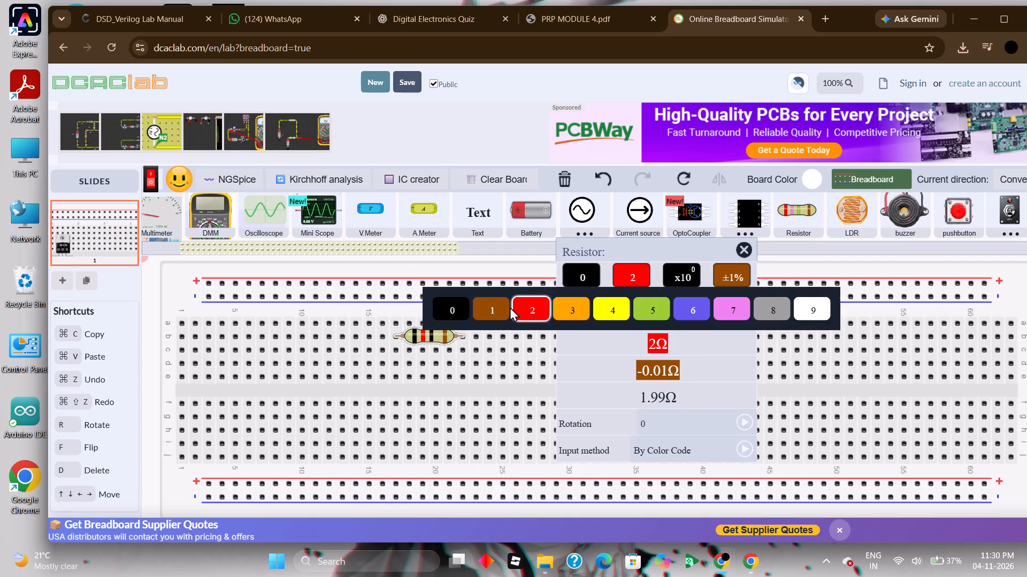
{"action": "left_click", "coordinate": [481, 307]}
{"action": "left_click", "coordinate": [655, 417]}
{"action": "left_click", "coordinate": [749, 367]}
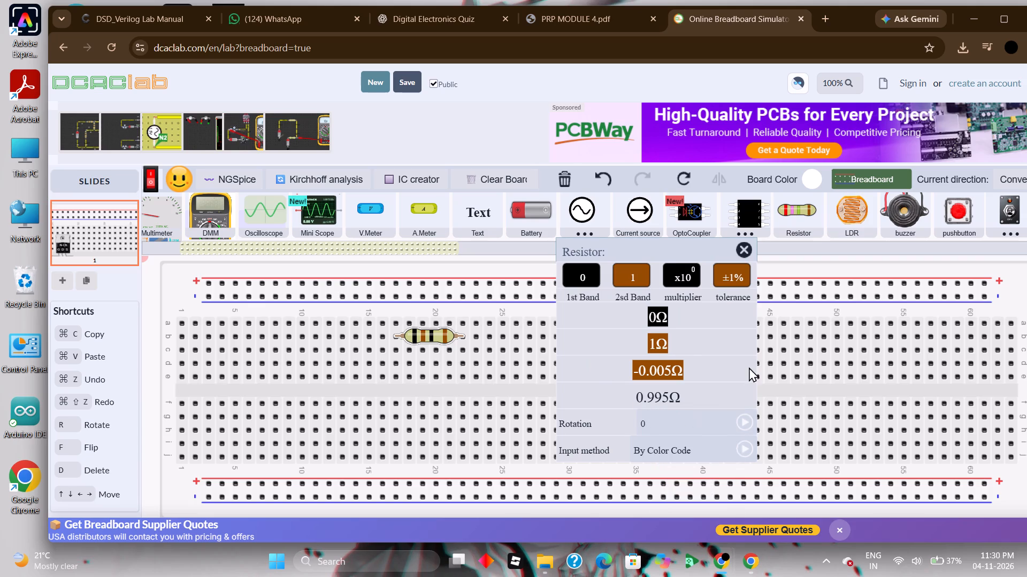
Switch the resistor's input method to By Text and enter 22 as its resistance.
{"action": "left_click", "coordinate": [733, 439]}
{"action": "left_click", "coordinate": [705, 480]}
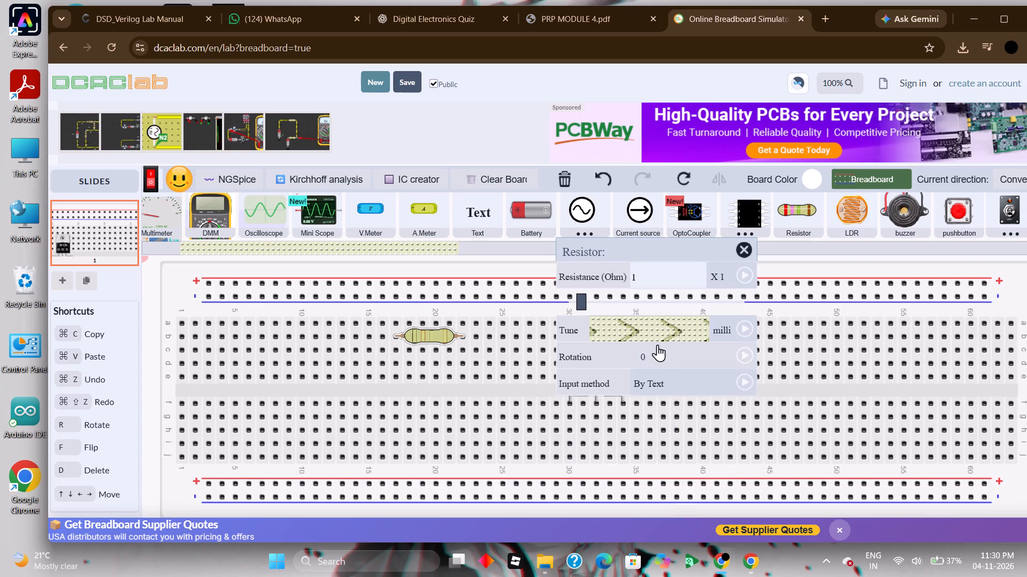
{"action": "left_click", "coordinate": [653, 288]}
{"action": "key", "text": "BackSpace"}
{"action": "key", "text": "BackSpace"}
{"action": "type", "text": "22"}
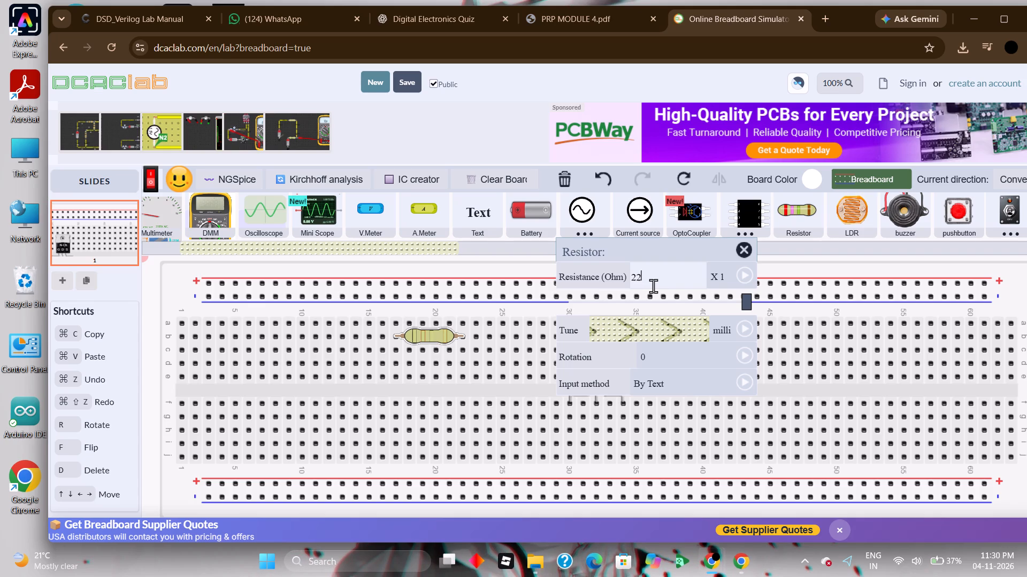
{"action": "key", "text": "k"}
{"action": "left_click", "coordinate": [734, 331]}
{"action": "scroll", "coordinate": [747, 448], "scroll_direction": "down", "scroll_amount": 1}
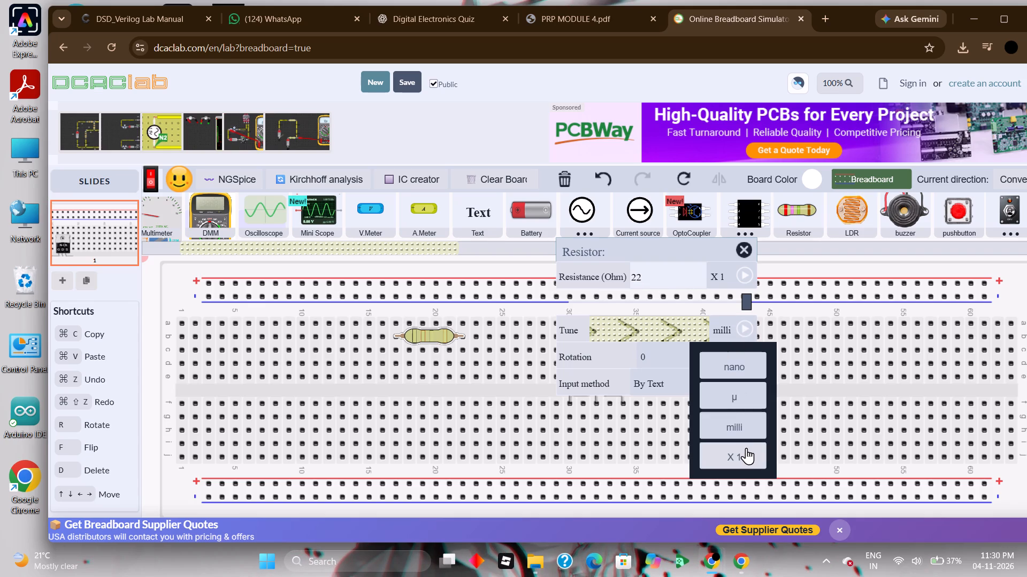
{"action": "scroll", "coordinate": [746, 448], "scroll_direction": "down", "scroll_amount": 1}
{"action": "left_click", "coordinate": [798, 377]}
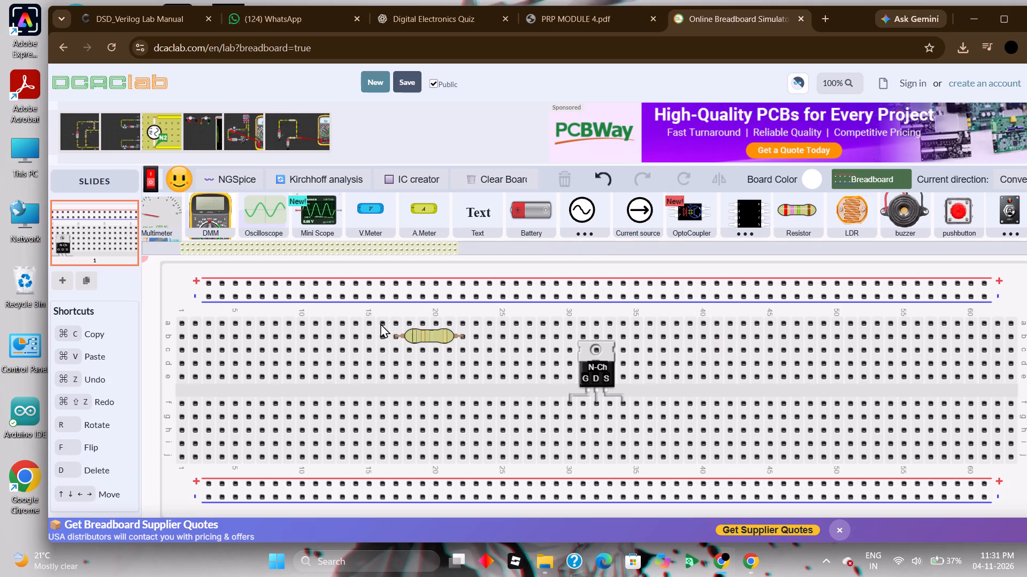
Set the resistor's resistance multiplier to K, making it a 22 K resistor.
{"action": "left_click", "coordinate": [427, 338]}
{"action": "left_click", "coordinate": [486, 322]}
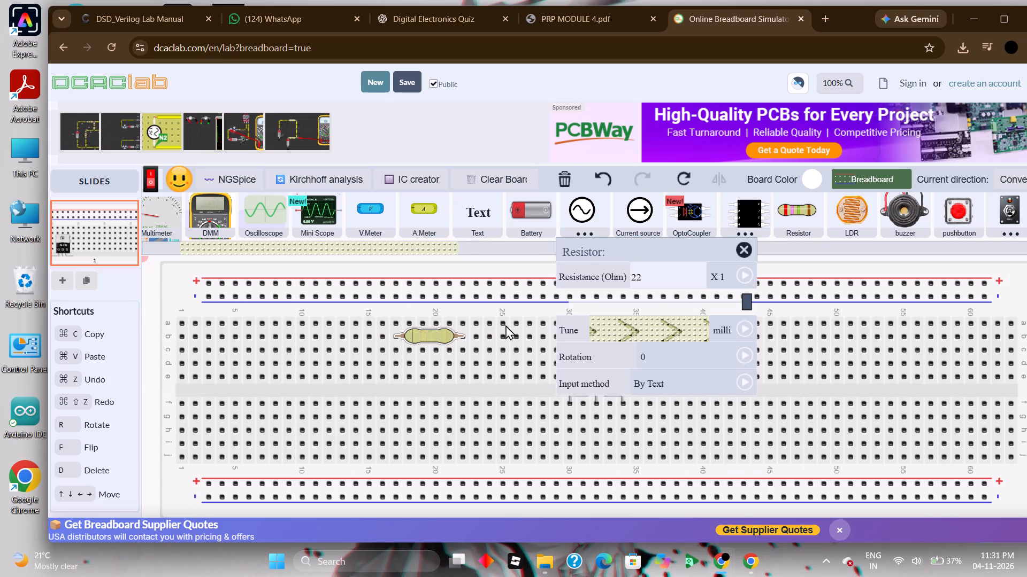
{"action": "left_click", "coordinate": [682, 277]}
{"action": "left_click", "coordinate": [726, 276]}
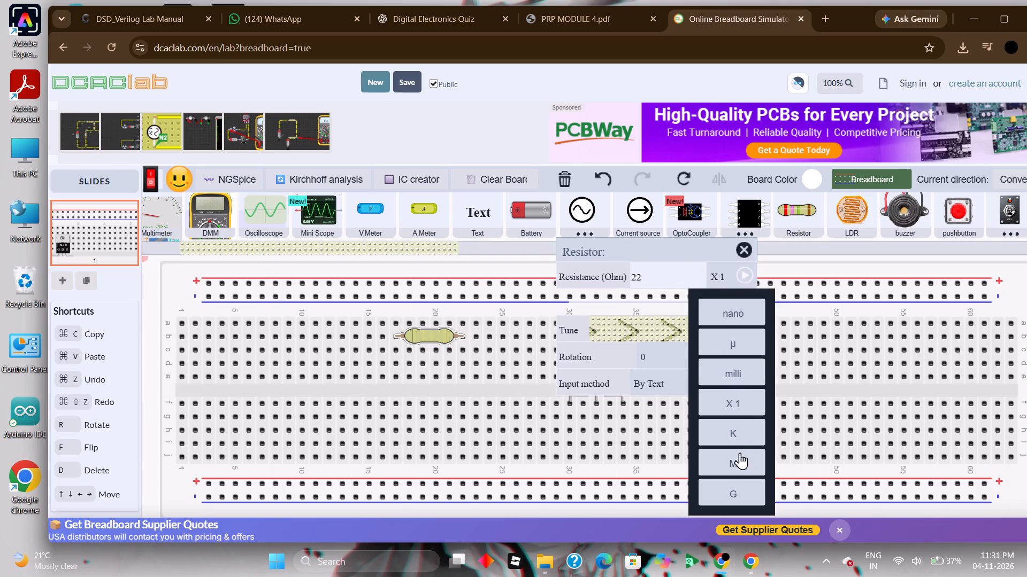
{"action": "left_click", "coordinate": [738, 425]}
{"action": "left_click", "coordinate": [742, 280]}
{"action": "left_click", "coordinate": [739, 428]}
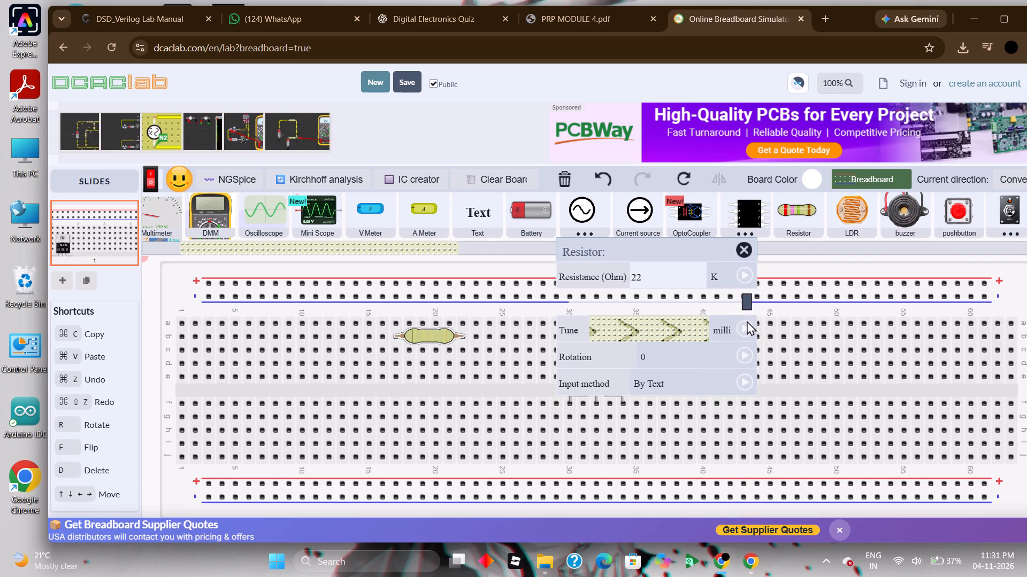
{"action": "left_click", "coordinate": [775, 350]}
Review the resistor's properties to check its resistance and unit.
{"action": "left_click", "coordinate": [432, 316]}
{"action": "left_click", "coordinate": [446, 348]}
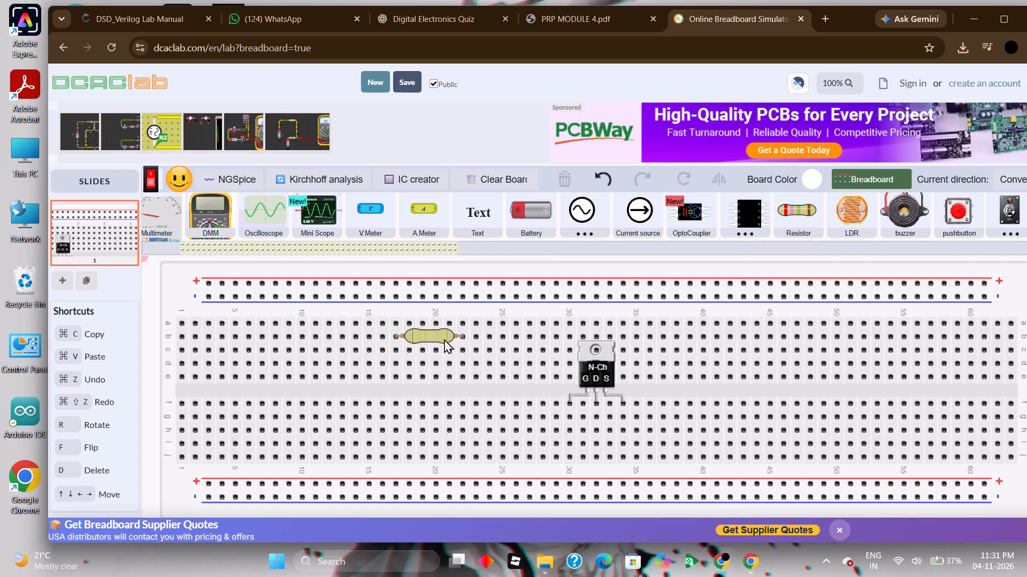
{"action": "left_click", "coordinate": [444, 339]}
{"action": "left_click", "coordinate": [493, 325]}
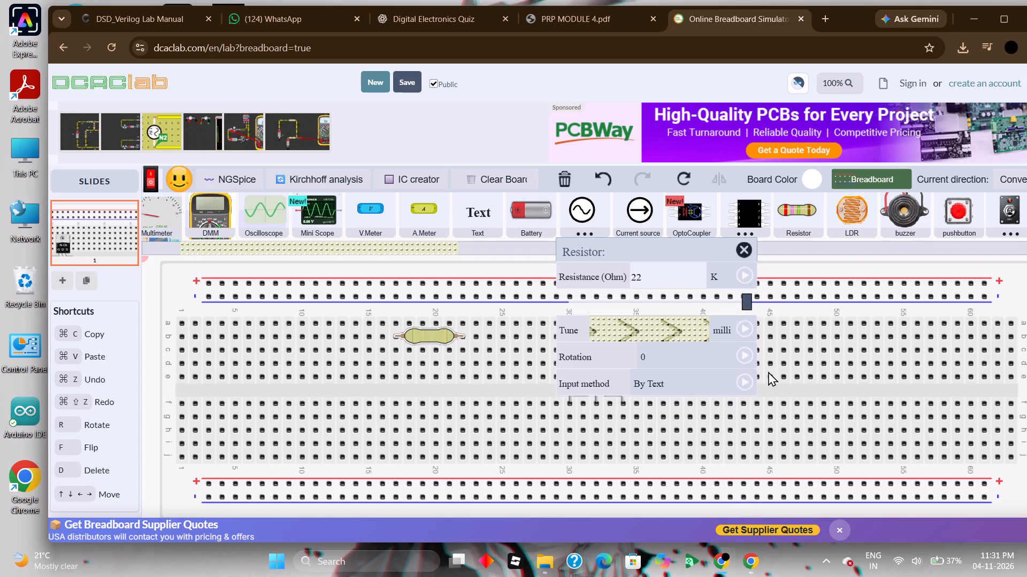
{"action": "left_click", "coordinate": [775, 376]}
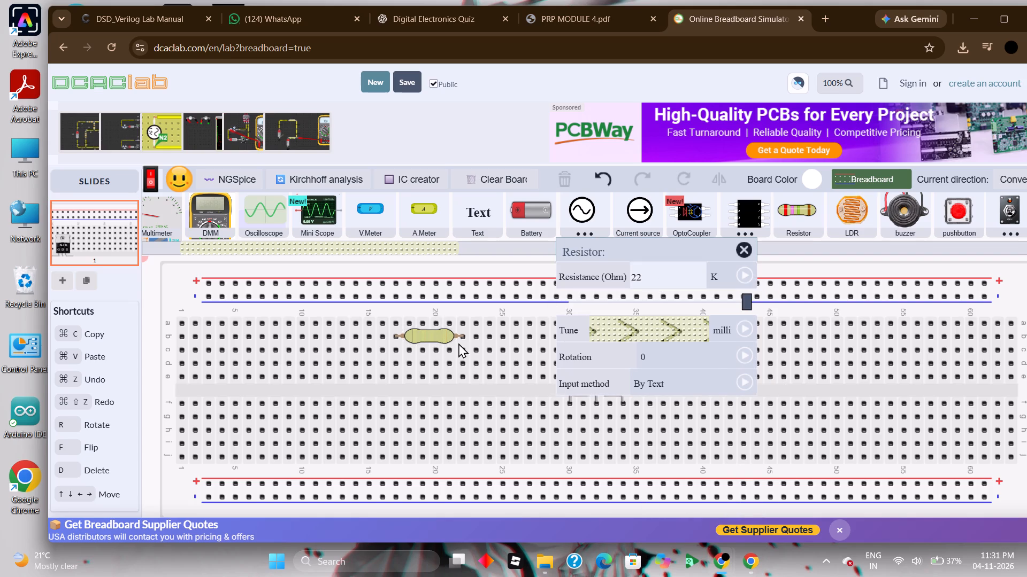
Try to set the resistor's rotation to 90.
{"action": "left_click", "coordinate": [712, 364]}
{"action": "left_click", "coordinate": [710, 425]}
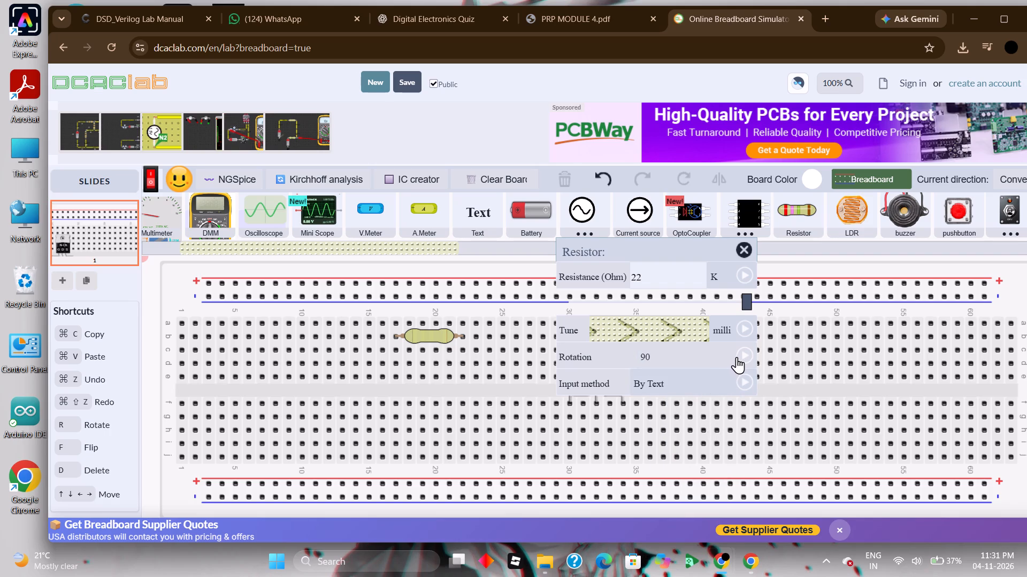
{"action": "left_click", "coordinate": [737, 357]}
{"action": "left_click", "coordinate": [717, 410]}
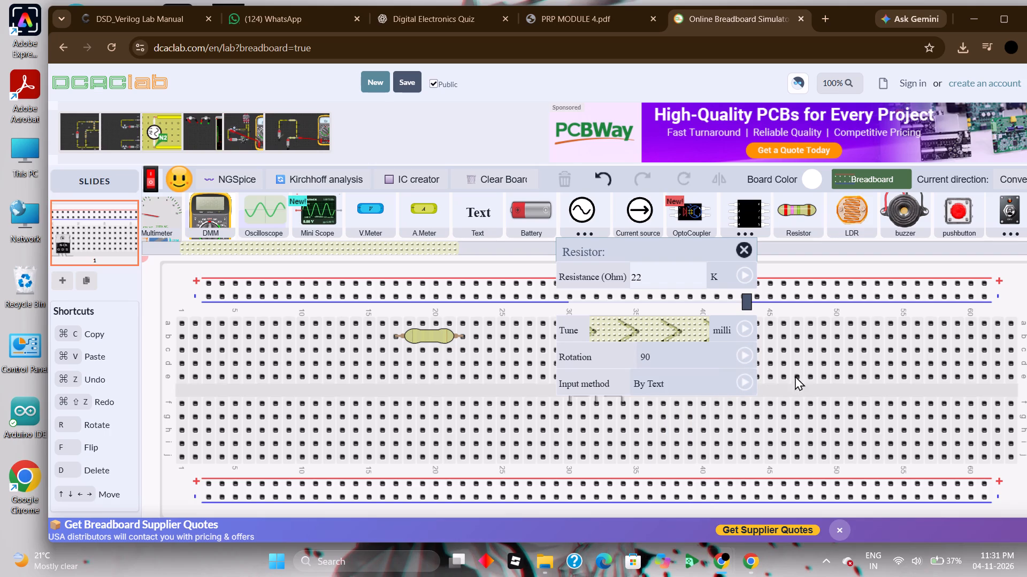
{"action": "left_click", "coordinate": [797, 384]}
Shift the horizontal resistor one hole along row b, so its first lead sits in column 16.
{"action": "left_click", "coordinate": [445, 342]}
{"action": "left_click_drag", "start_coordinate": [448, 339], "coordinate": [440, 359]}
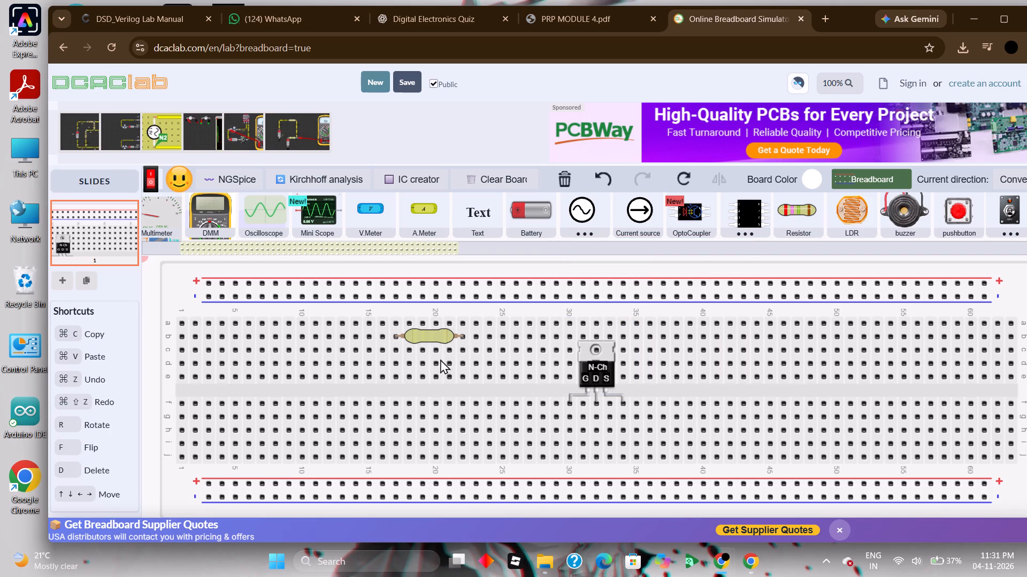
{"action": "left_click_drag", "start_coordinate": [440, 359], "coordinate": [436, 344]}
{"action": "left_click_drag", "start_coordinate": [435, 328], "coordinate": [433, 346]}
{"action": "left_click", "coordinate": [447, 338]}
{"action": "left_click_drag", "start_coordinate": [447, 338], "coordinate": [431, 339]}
Set the resistor's rotation to 90 in its properties so that it stands vertically.
{"action": "left_click", "coordinate": [478, 329]}
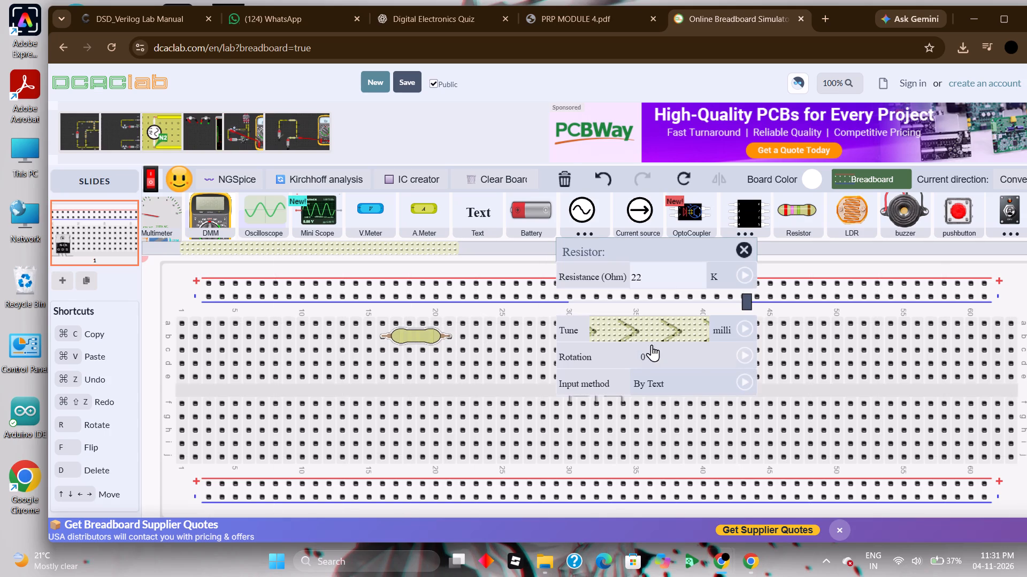
{"action": "left_click", "coordinate": [739, 358]}
{"action": "left_click", "coordinate": [716, 412]}
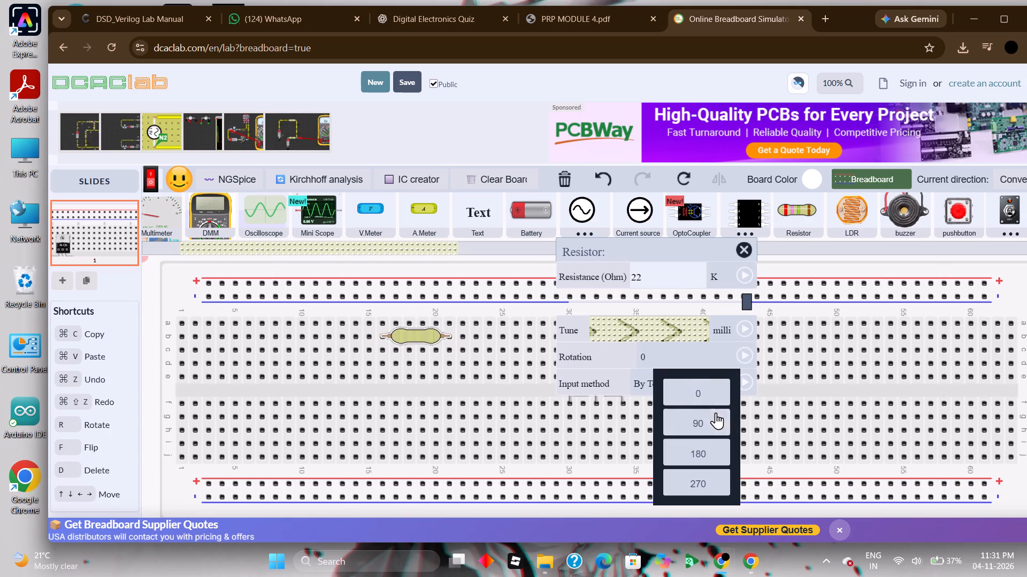
{"action": "left_click", "coordinate": [431, 339]}
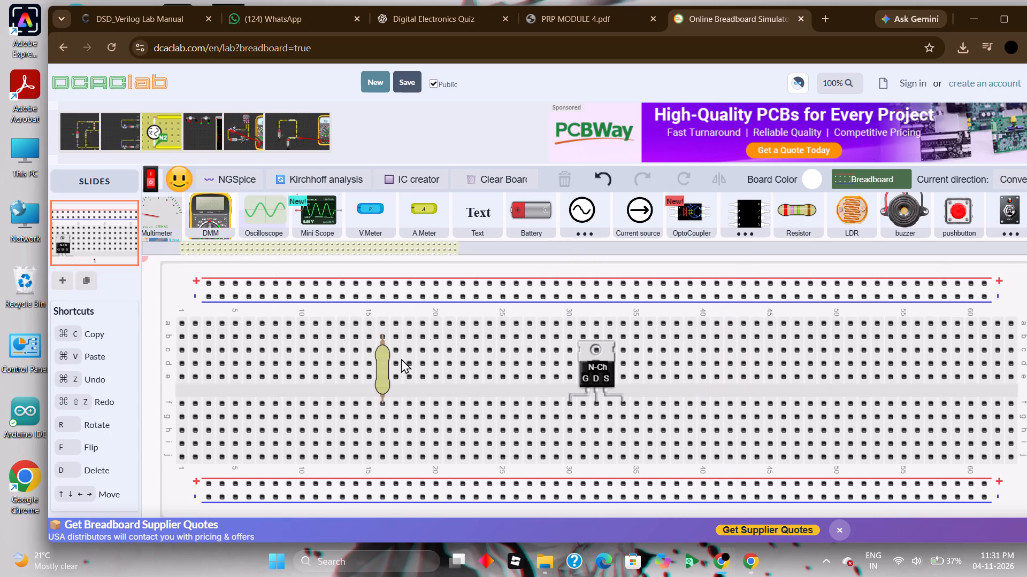
Move the vertical resistor to column 19 with its upper lead in row a, nearer the MOSFET.
{"action": "left_click_drag", "start_coordinate": [376, 367], "coordinate": [423, 365]}
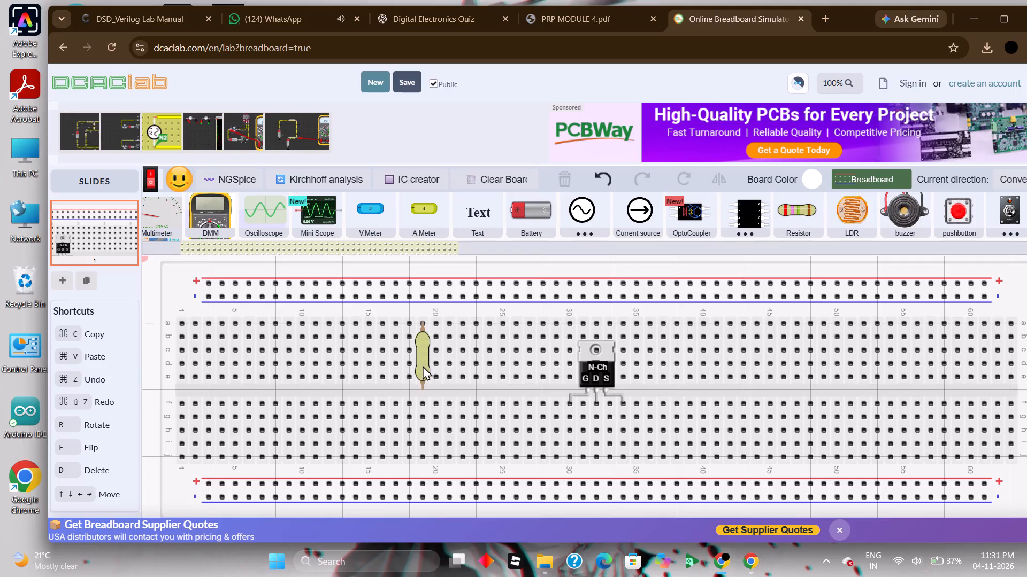
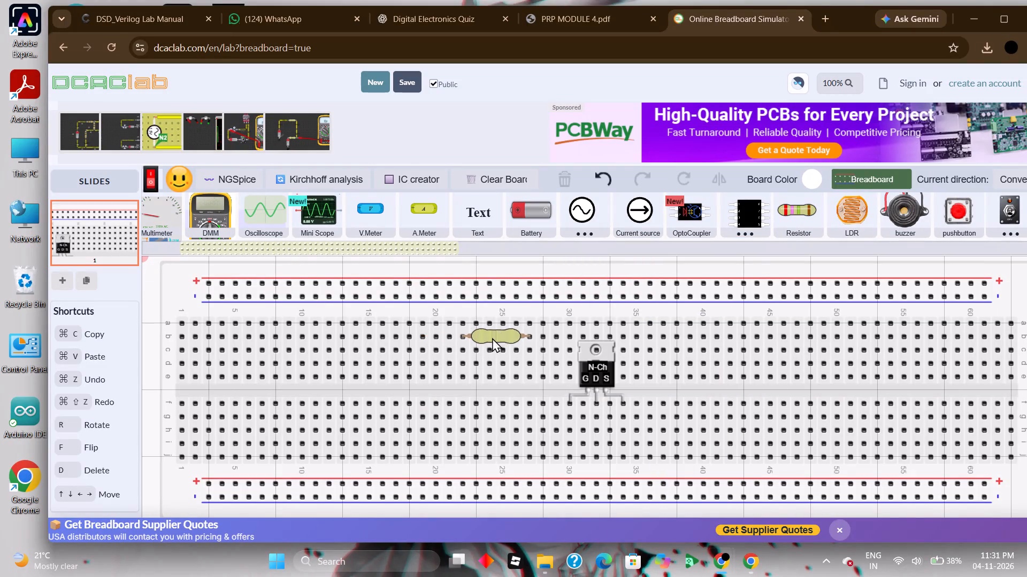
Move the 22 K resistor along row b of the breadboard to span about columns 20 to 25, farther from the MOSFET.
{"action": "left_click_drag", "start_coordinate": [492, 338], "coordinate": [464, 335]}
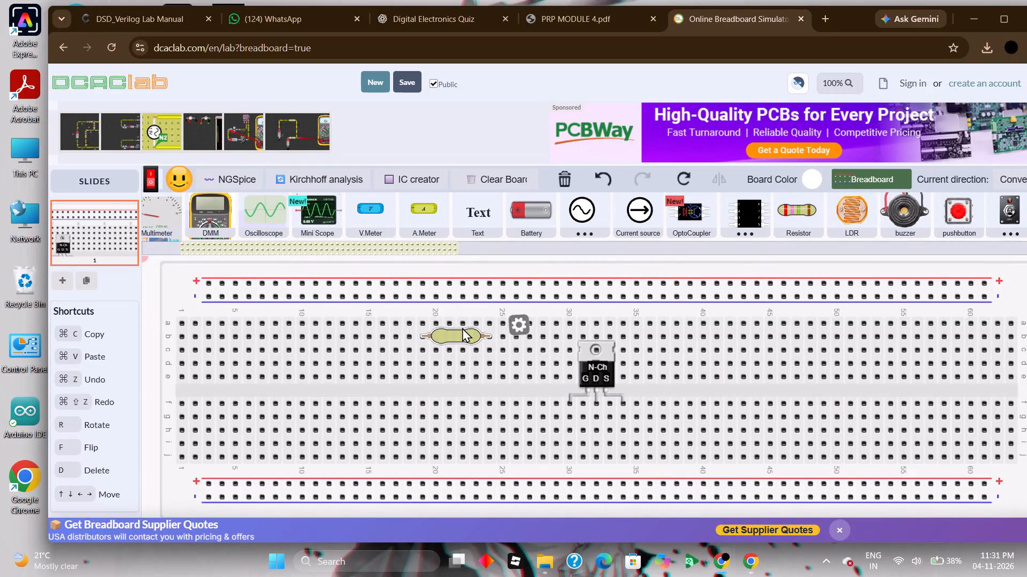
{"action": "left_click_drag", "start_coordinate": [462, 328], "coordinate": [478, 331]}
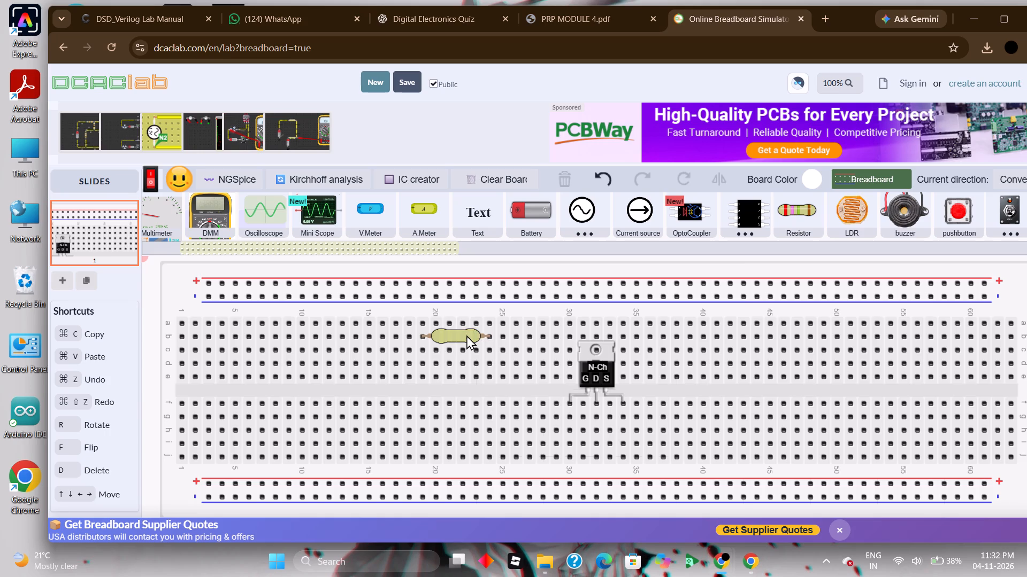
{"action": "left_click_drag", "start_coordinate": [466, 336], "coordinate": [483, 336]}
{"action": "left_click", "coordinate": [508, 334]}
{"action": "left_click_drag", "start_coordinate": [462, 337], "coordinate": [471, 342]}
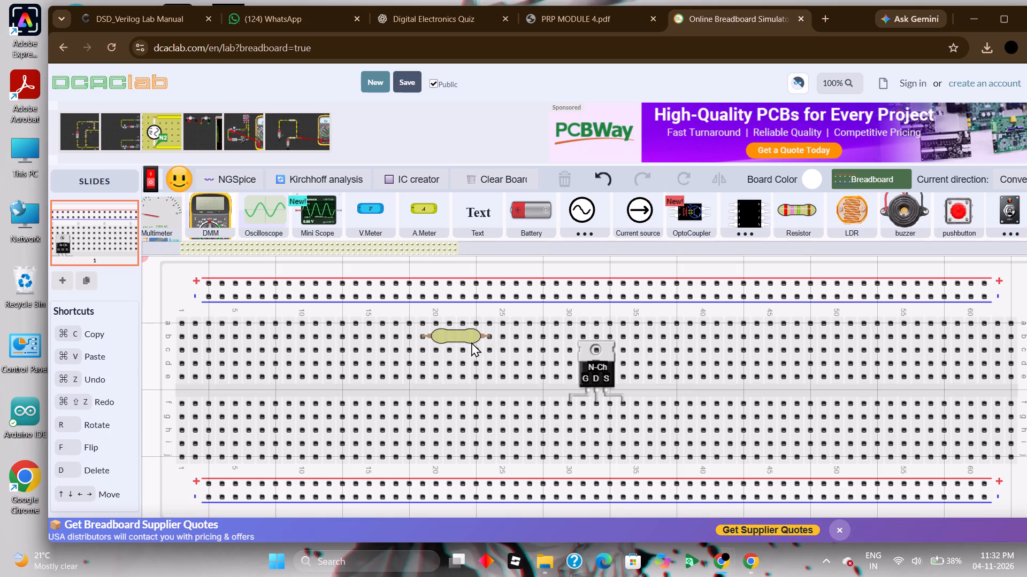
{"action": "left_click_drag", "start_coordinate": [471, 342], "coordinate": [469, 342]}
{"action": "left_click", "coordinate": [477, 347]}
{"action": "left_click", "coordinate": [467, 338]}
{"action": "left_click_drag", "start_coordinate": [467, 338], "coordinate": [480, 338]}
Check the repositioned resistor's resistance and unit in its properties, and close them.
{"action": "left_click", "coordinate": [530, 325]}
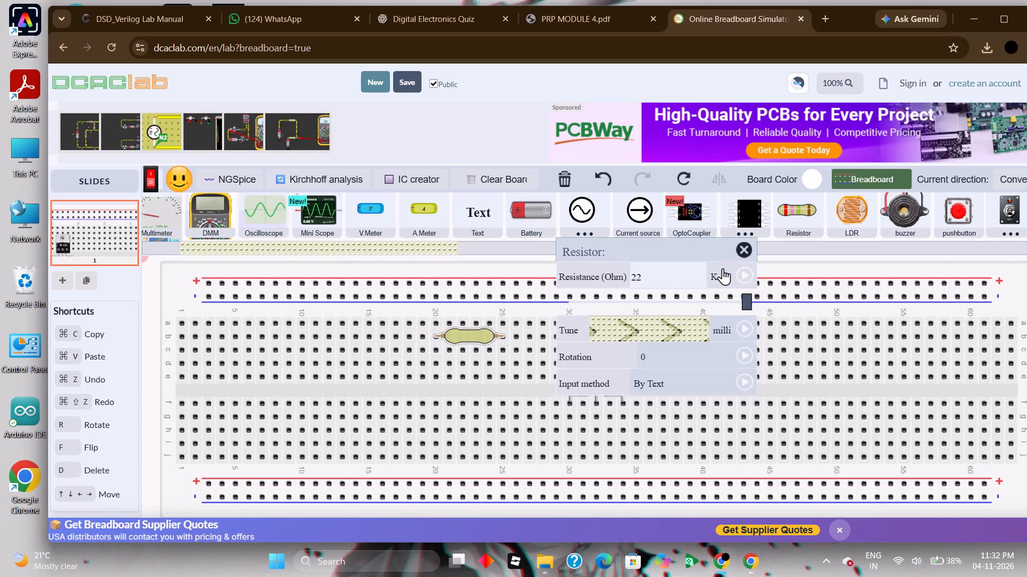
{"action": "left_click", "coordinate": [750, 251]}
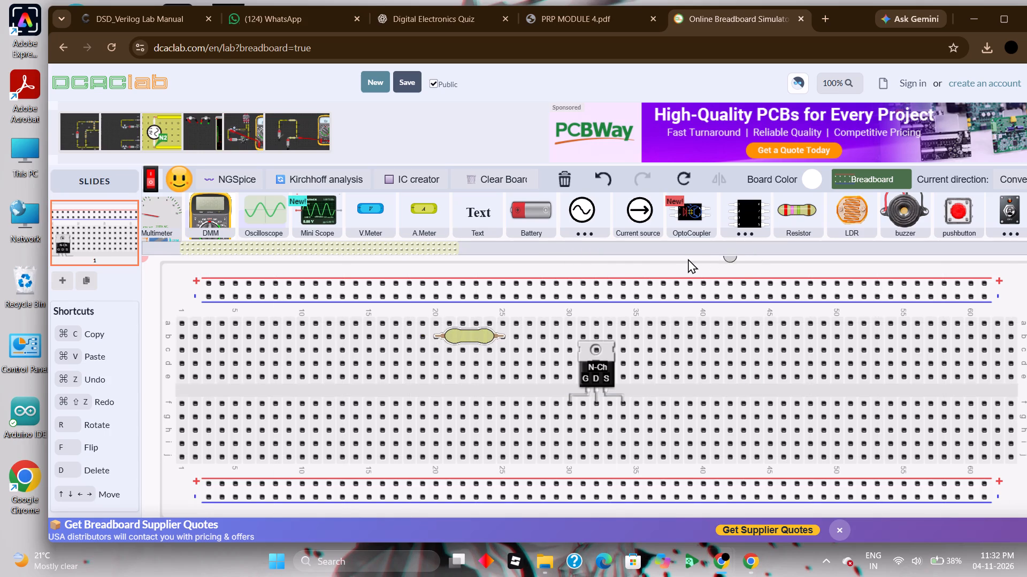
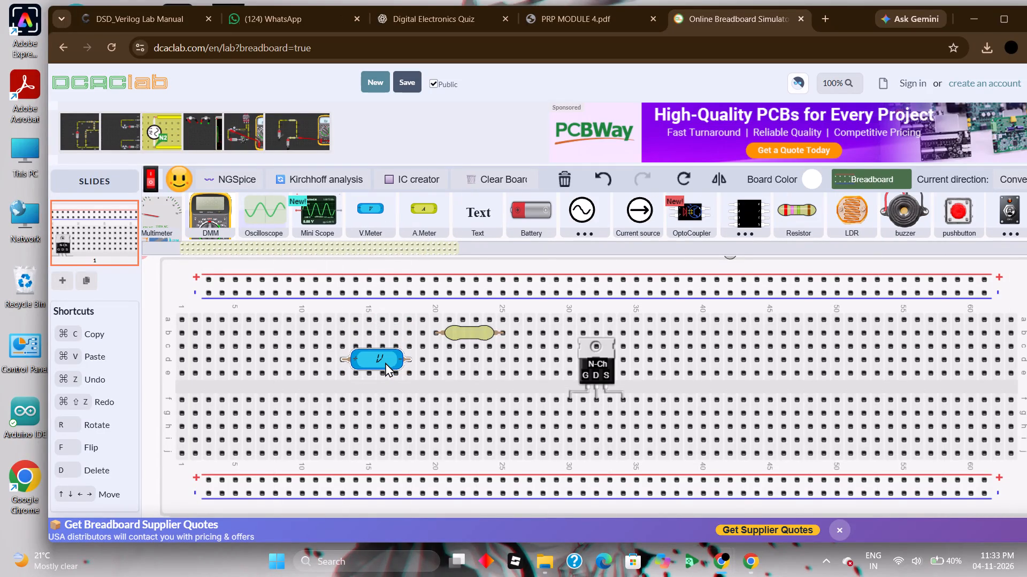
Reposition the blue voltmeter on the breadboard so it spans columns 12 to 17 in row d.
{"action": "left_click", "coordinate": [396, 359]}
{"action": "left_click", "coordinate": [392, 360]}
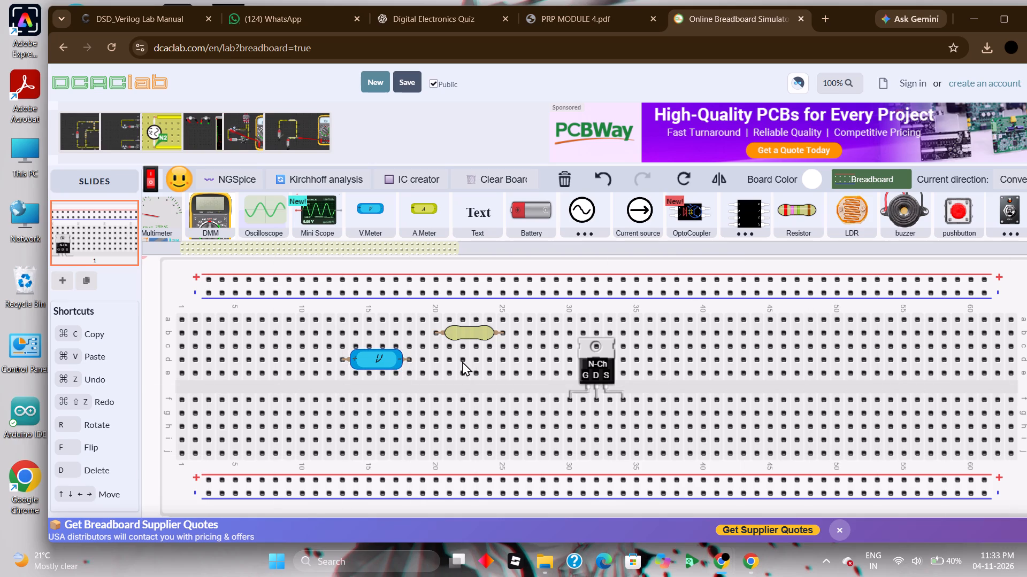
{"action": "left_click", "coordinate": [387, 363]}
{"action": "left_click", "coordinate": [386, 360]}
{"action": "left_click_drag", "start_coordinate": [387, 358], "coordinate": [429, 360]}
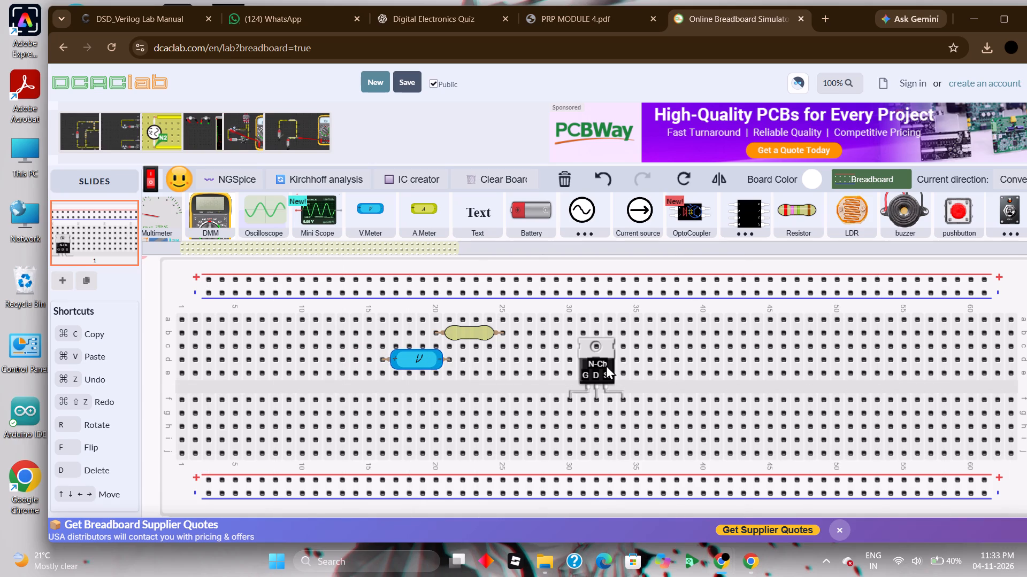
{"action": "left_click", "coordinate": [606, 365]}
{"action": "left_click", "coordinate": [430, 353]}
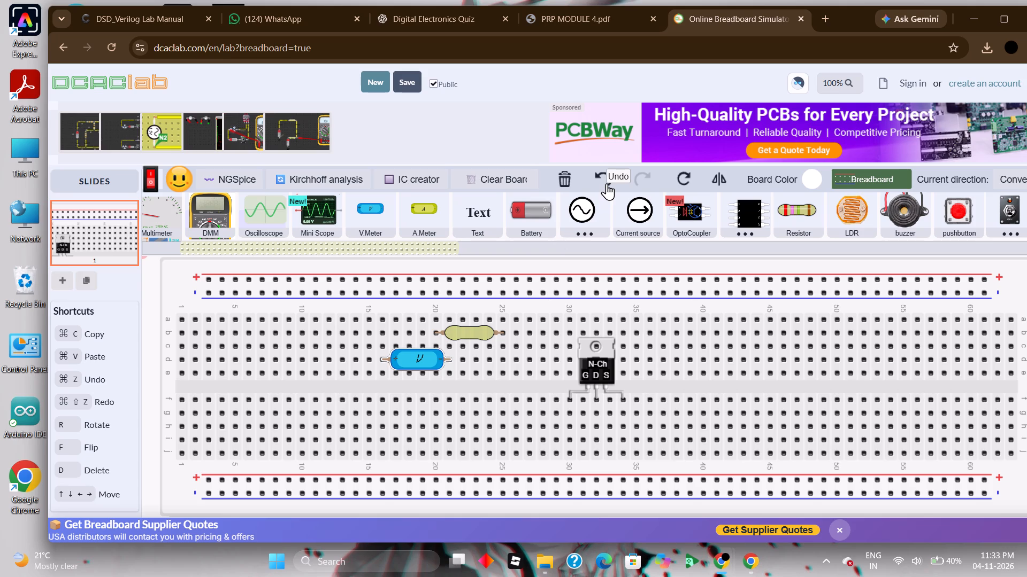
{"action": "left_click_drag", "start_coordinate": [436, 354], "coordinate": [371, 374]}
{"action": "left_click_drag", "start_coordinate": [334, 373], "coordinate": [341, 377]}
{"action": "left_click", "coordinate": [361, 371]}
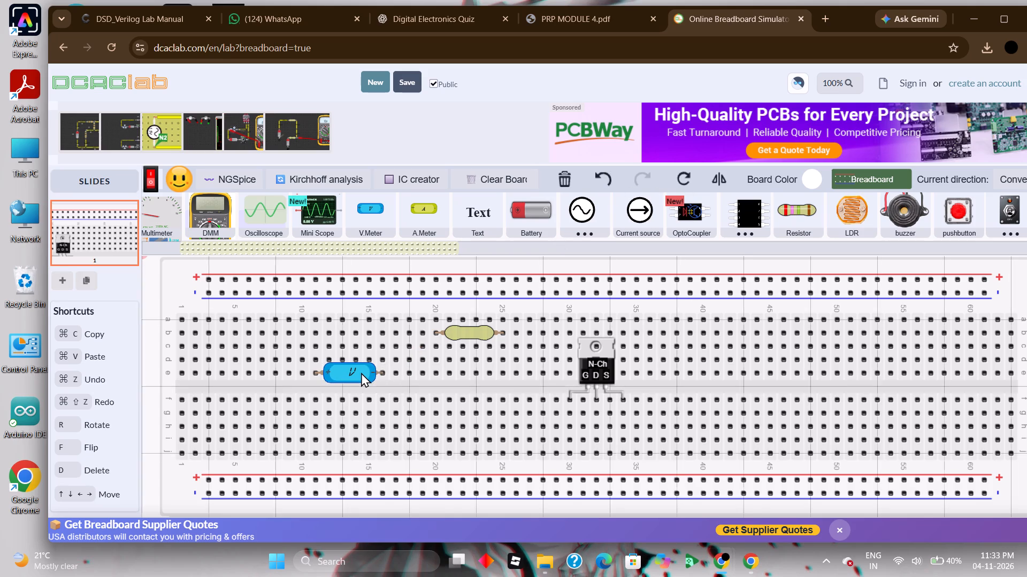
{"action": "left_click_drag", "start_coordinate": [361, 370], "coordinate": [369, 357]}
{"action": "right_click", "coordinate": [369, 357]}
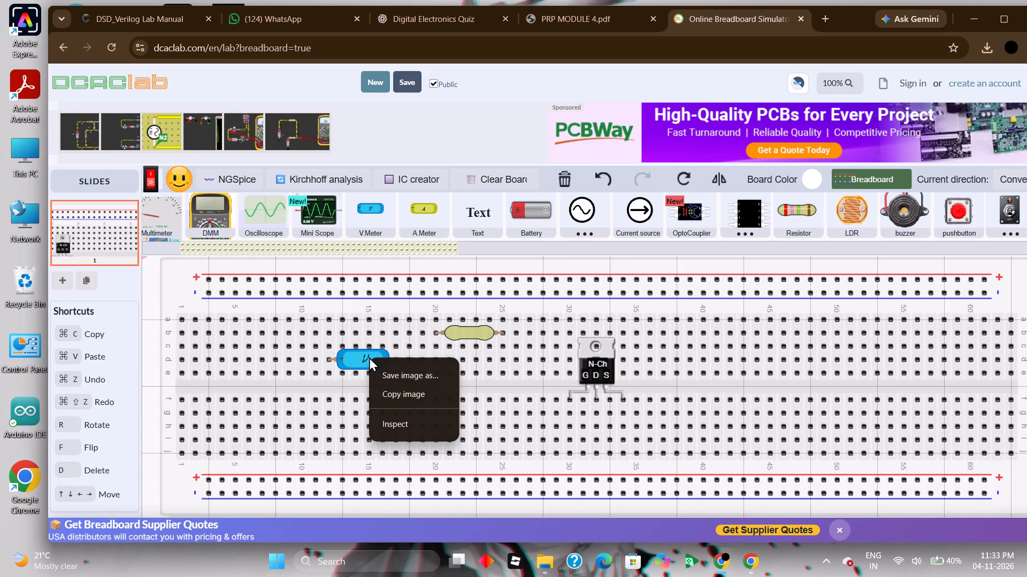
{"action": "double_click", "coordinate": [369, 356]}
{"action": "left_click", "coordinate": [472, 334]}
{"action": "left_click", "coordinate": [365, 367]}
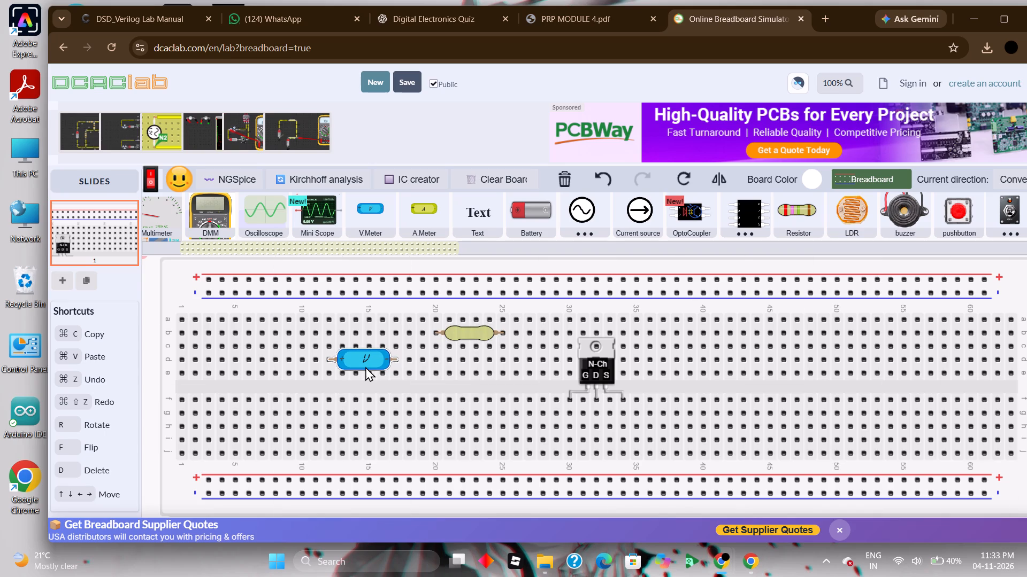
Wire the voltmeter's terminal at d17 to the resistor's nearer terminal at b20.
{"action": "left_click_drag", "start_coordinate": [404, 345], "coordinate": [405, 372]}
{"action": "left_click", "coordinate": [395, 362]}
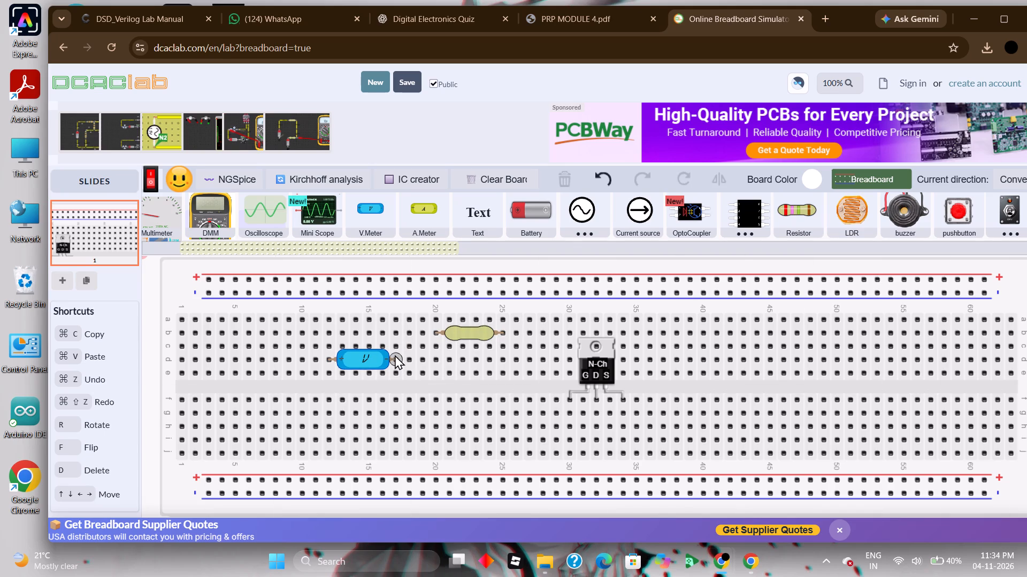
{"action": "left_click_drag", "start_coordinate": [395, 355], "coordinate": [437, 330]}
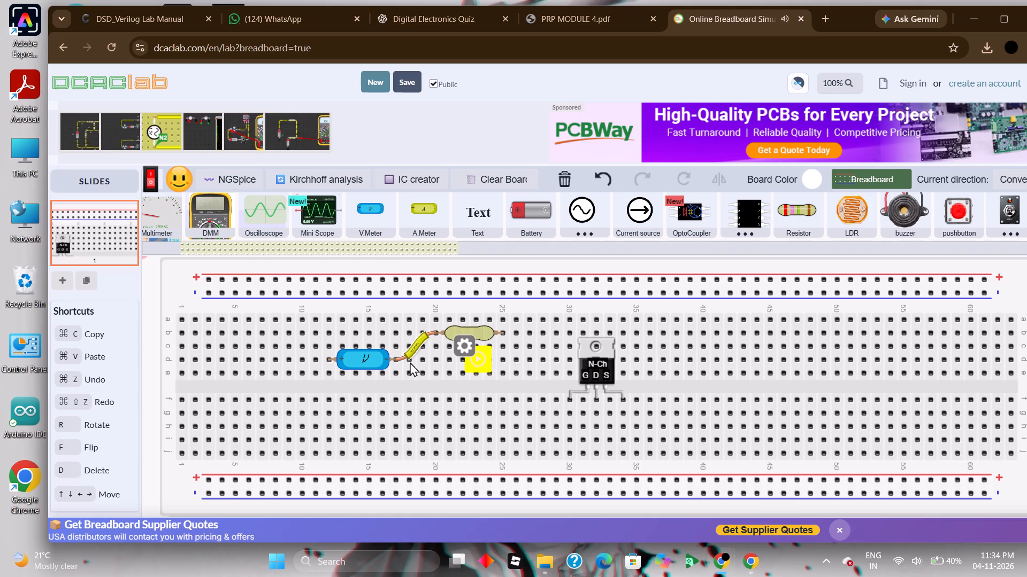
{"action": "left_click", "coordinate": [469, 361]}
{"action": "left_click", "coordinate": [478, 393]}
Run a wire from the voltmeter's terminal at d12 straight down to hole i12.
{"action": "left_click_drag", "start_coordinate": [326, 360], "coordinate": [564, 395]}
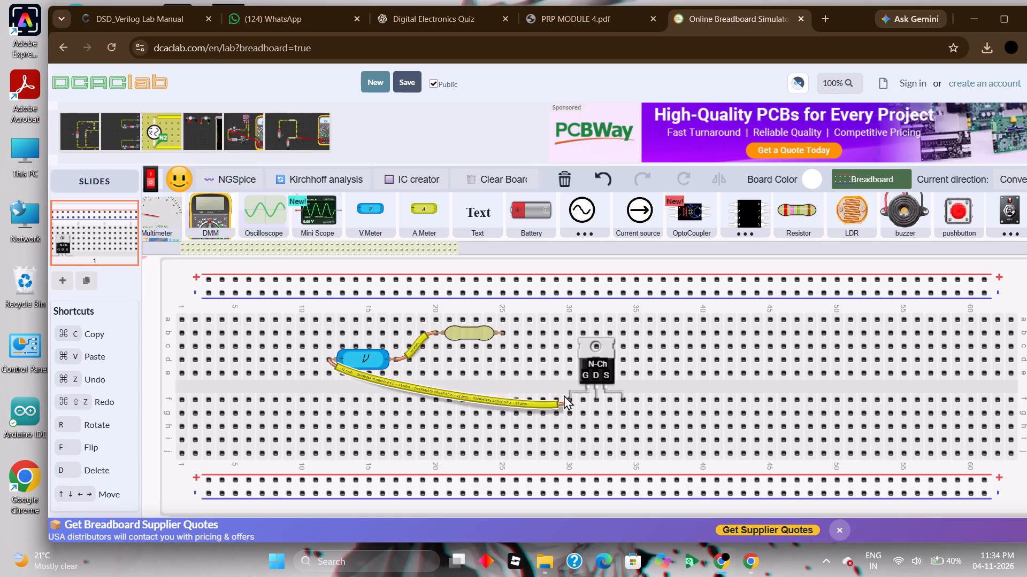
{"action": "left_click_drag", "start_coordinate": [564, 395], "coordinate": [363, 437]}
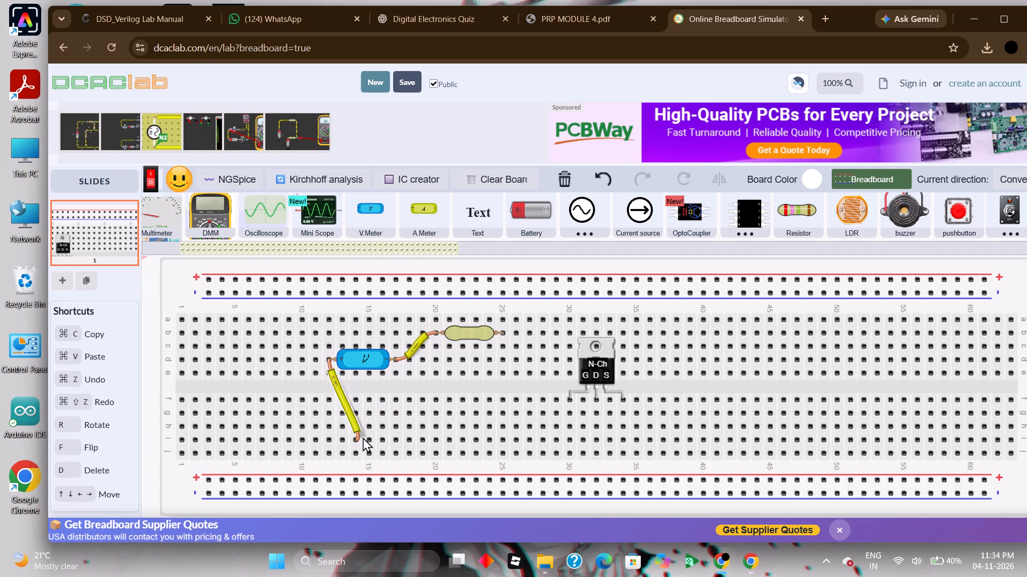
{"action": "left_click_drag", "start_coordinate": [363, 437], "coordinate": [331, 433]}
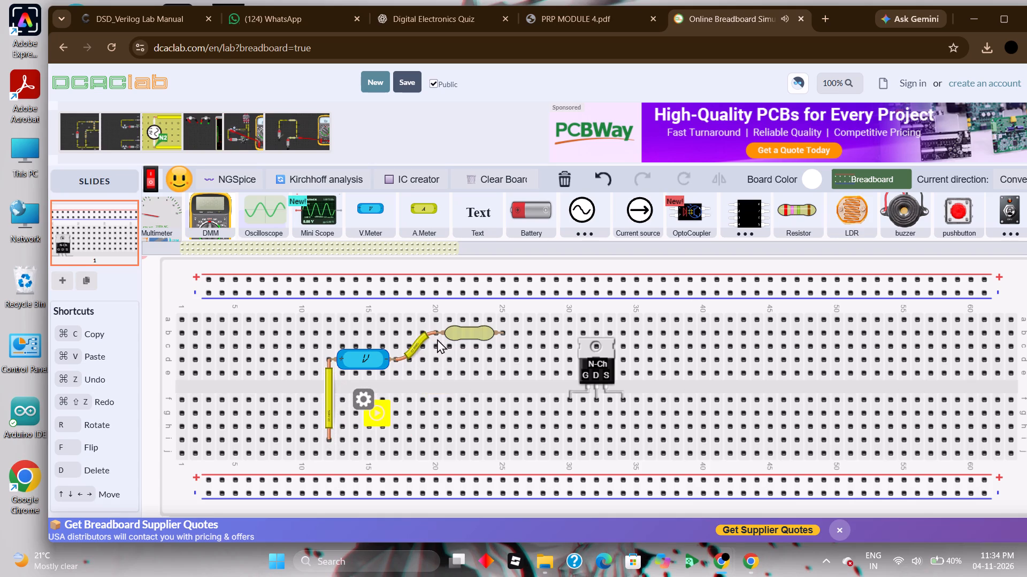
Move the resistor down to row d, spanning columns 20 to 25, in line with the voltmeter.
{"action": "left_click_drag", "start_coordinate": [465, 334], "coordinate": [473, 361]}
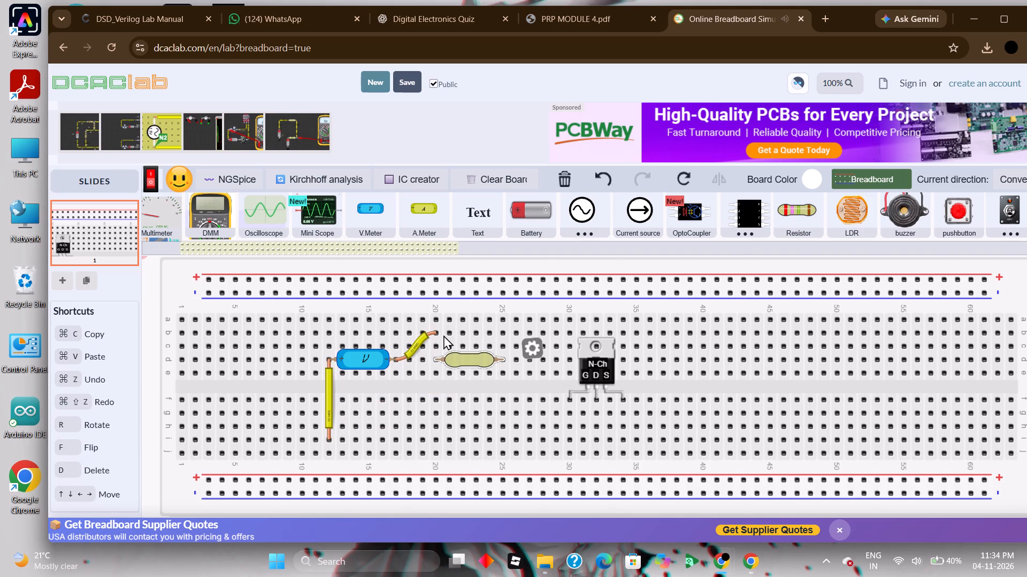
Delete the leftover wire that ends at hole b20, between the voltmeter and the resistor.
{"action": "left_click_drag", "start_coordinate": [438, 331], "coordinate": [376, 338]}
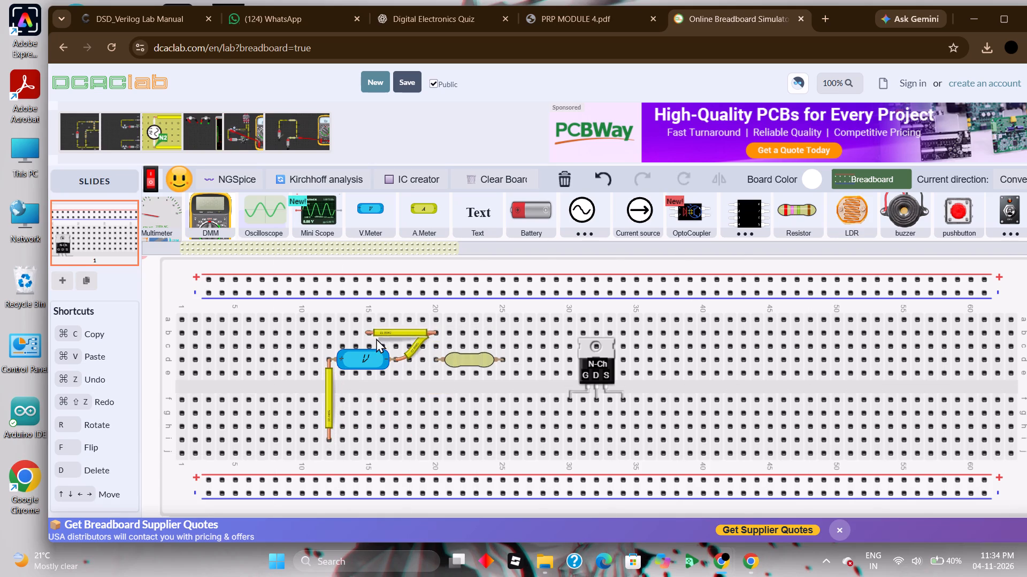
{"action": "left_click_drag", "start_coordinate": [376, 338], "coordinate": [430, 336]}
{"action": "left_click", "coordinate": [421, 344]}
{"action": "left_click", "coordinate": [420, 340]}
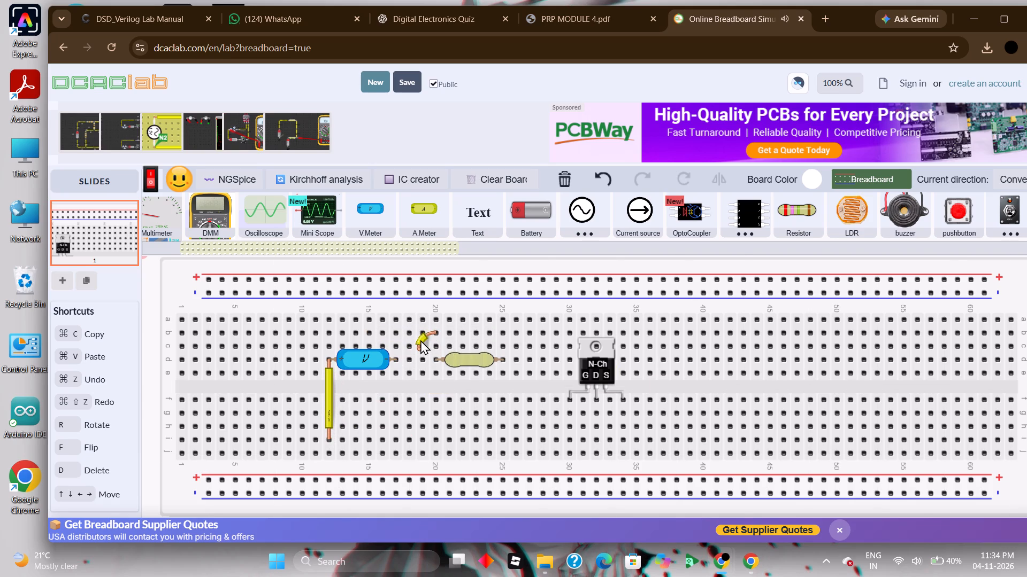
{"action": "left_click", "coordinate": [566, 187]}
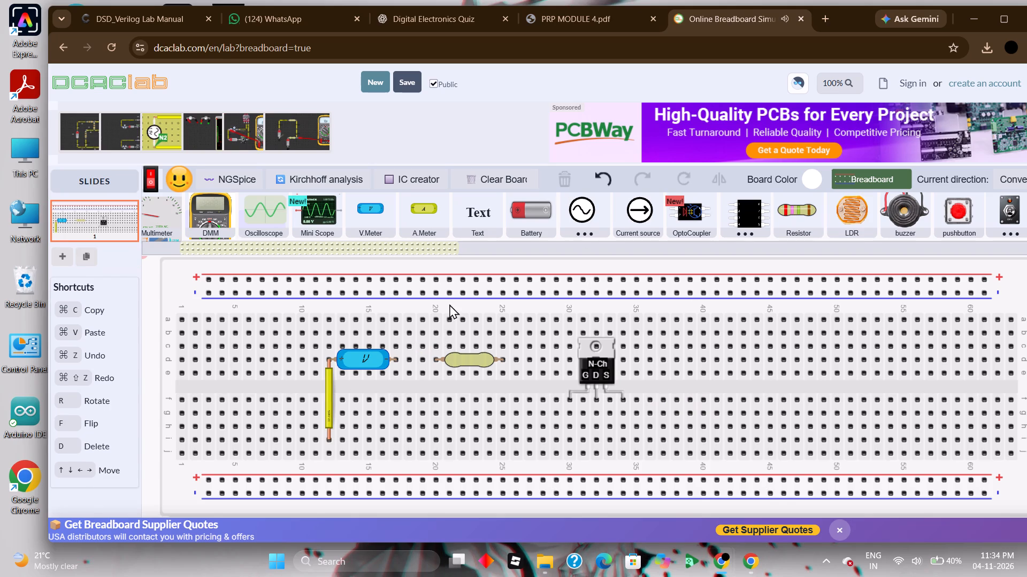
Wire the voltmeter's terminal at d17 straight across to the resistor's terminal at d20.
{"action": "left_click_drag", "start_coordinate": [395, 359], "coordinate": [437, 360]}
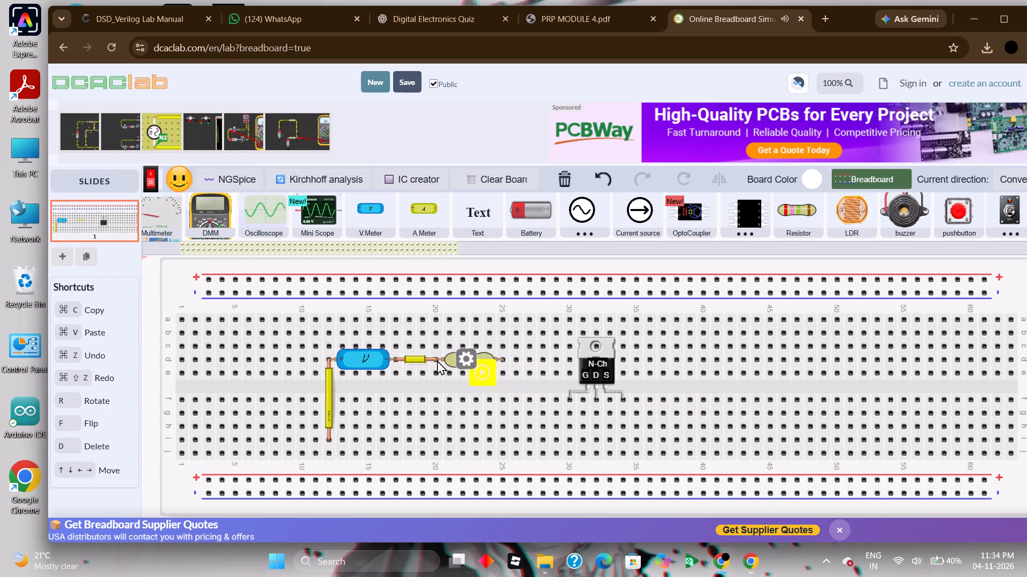
{"action": "left_click", "coordinate": [437, 360]}
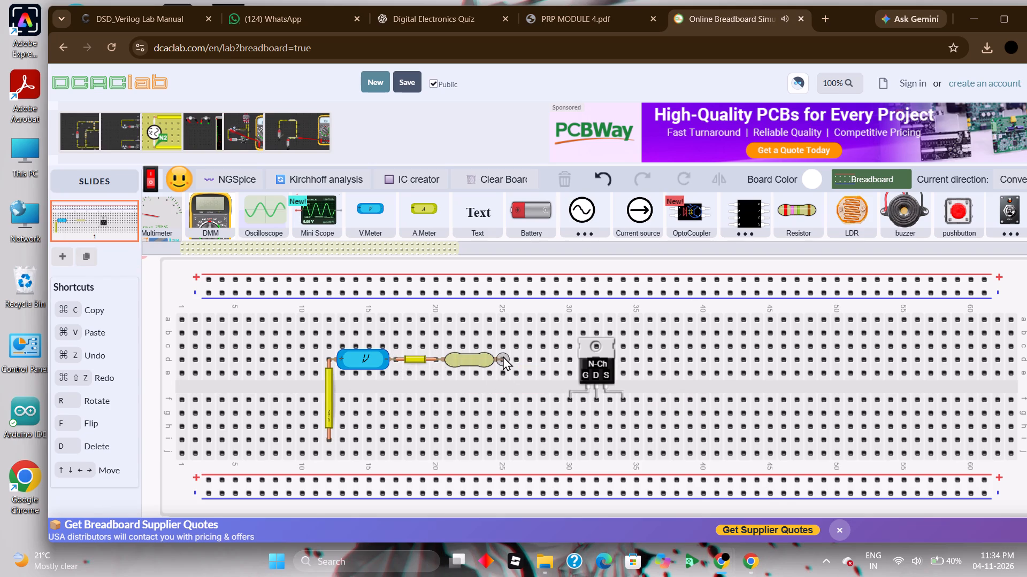
{"action": "left_click", "coordinate": [503, 356]}
Run a wire from the resistor's terminal at d25 straight across to hole d29, just before the MOSFET.
{"action": "left_click", "coordinate": [505, 359]}
{"action": "left_click_drag", "start_coordinate": [505, 359], "coordinate": [526, 359]}
{"action": "left_click_drag", "start_coordinate": [526, 359], "coordinate": [546, 358]}
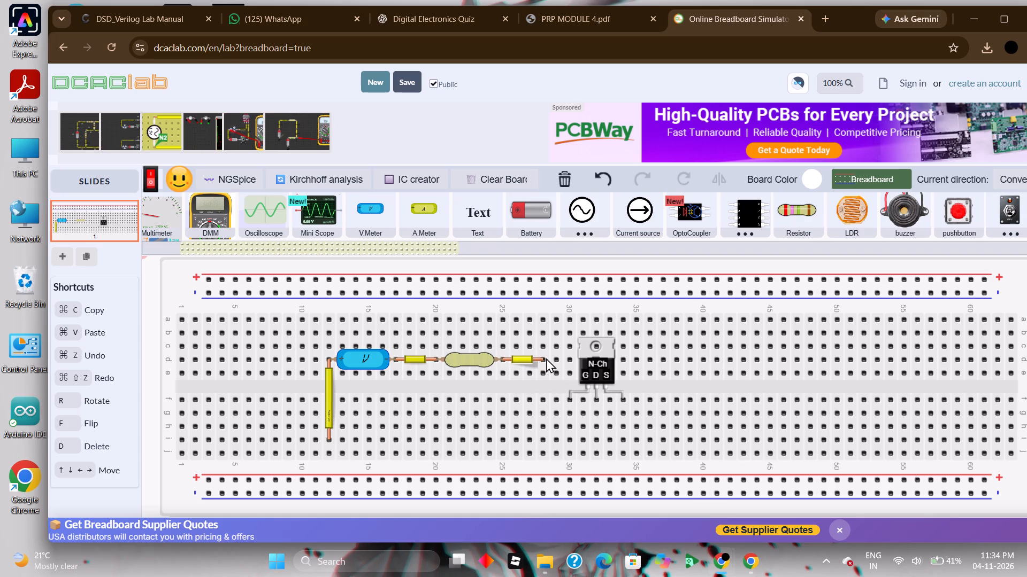
{"action": "left_click_drag", "start_coordinate": [546, 358], "coordinate": [558, 357]}
{"action": "left_click", "coordinate": [558, 357]}
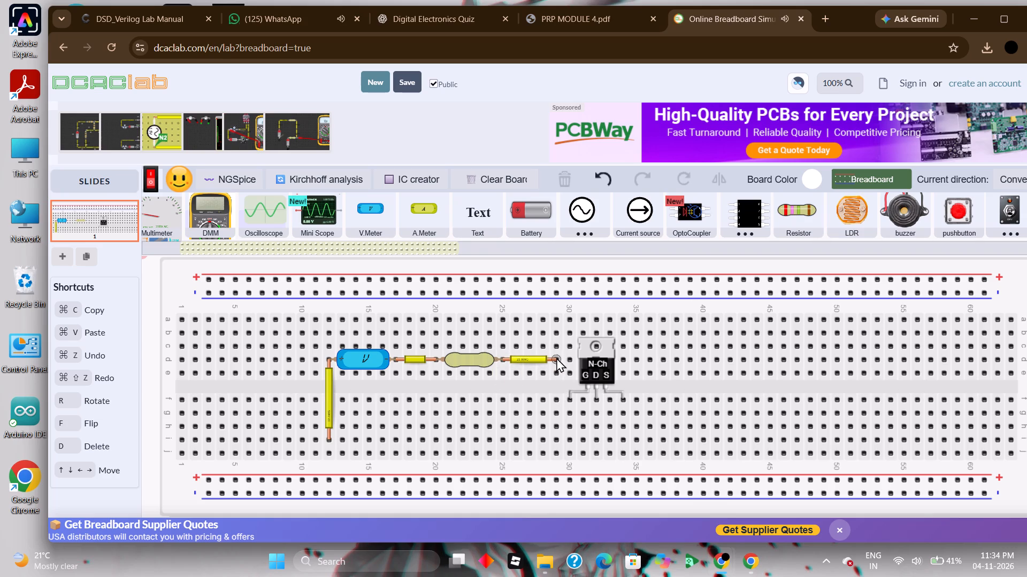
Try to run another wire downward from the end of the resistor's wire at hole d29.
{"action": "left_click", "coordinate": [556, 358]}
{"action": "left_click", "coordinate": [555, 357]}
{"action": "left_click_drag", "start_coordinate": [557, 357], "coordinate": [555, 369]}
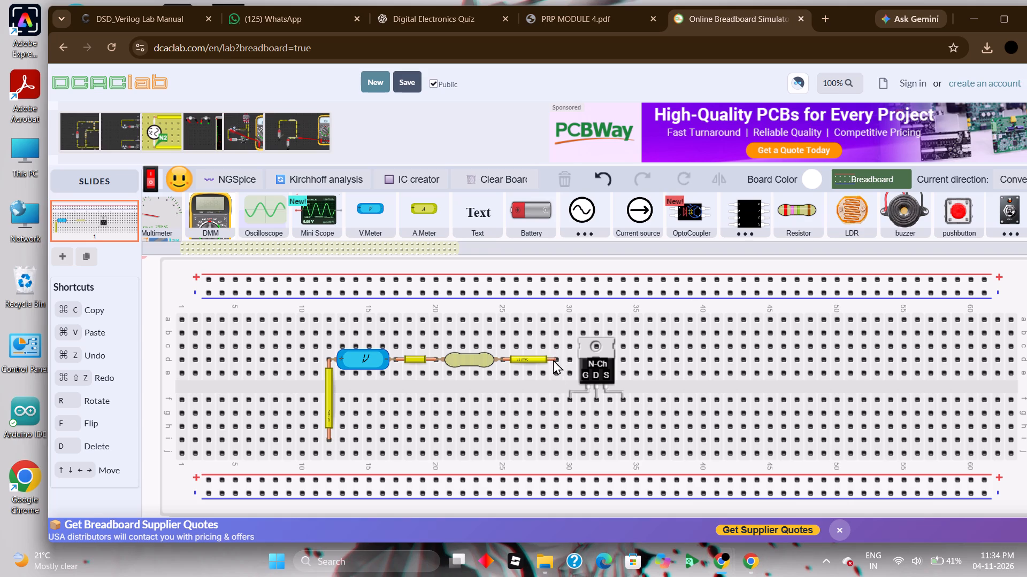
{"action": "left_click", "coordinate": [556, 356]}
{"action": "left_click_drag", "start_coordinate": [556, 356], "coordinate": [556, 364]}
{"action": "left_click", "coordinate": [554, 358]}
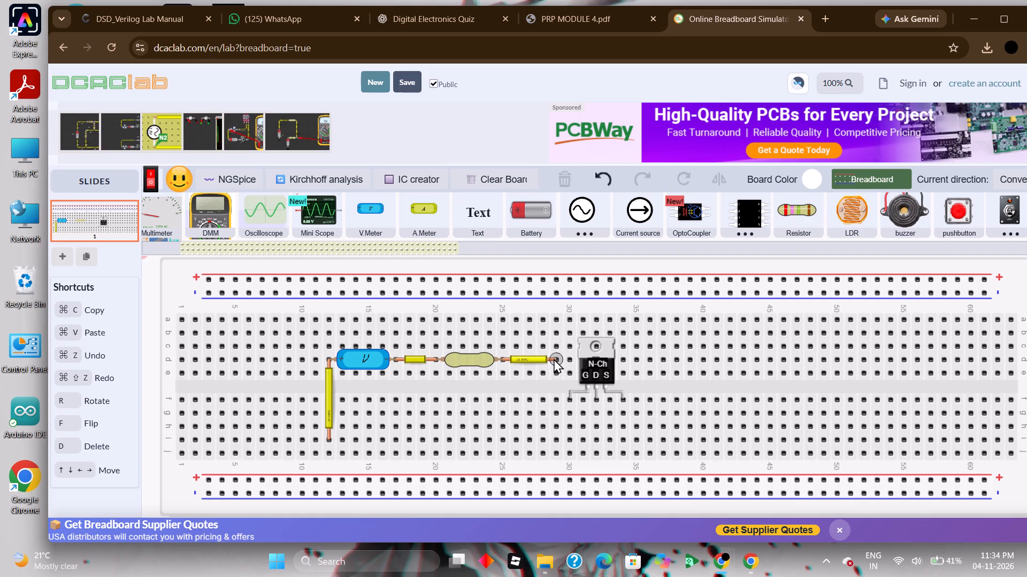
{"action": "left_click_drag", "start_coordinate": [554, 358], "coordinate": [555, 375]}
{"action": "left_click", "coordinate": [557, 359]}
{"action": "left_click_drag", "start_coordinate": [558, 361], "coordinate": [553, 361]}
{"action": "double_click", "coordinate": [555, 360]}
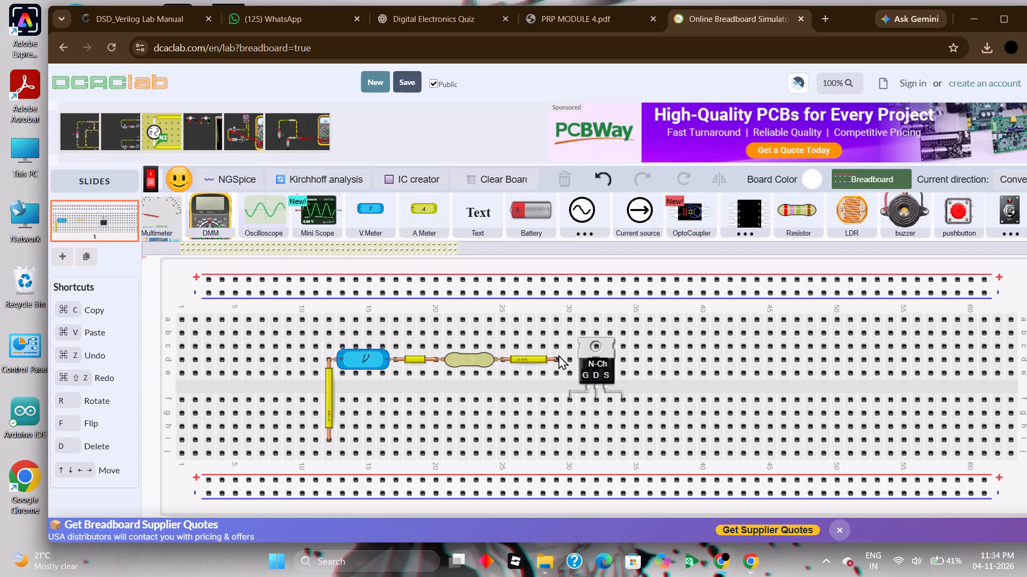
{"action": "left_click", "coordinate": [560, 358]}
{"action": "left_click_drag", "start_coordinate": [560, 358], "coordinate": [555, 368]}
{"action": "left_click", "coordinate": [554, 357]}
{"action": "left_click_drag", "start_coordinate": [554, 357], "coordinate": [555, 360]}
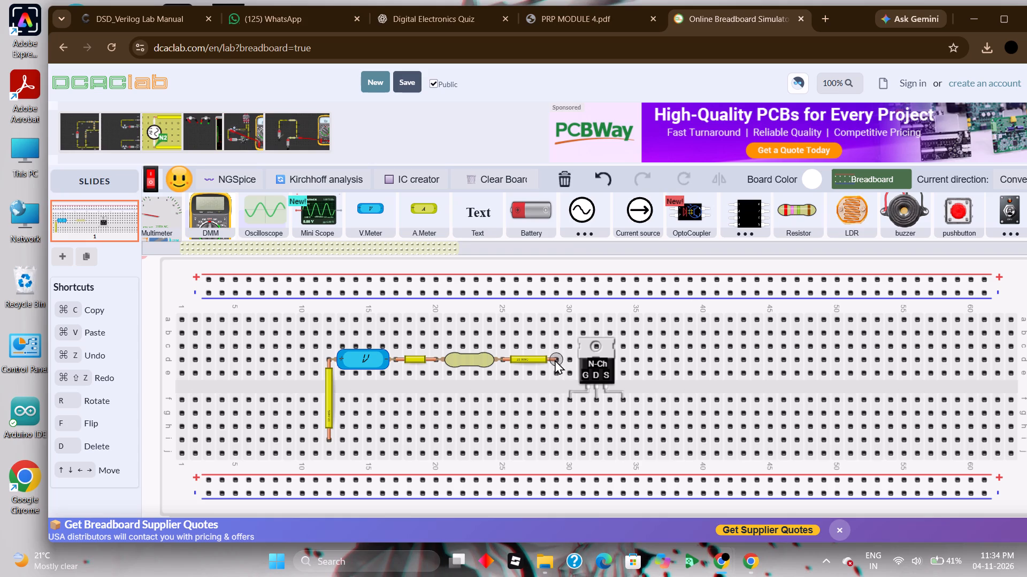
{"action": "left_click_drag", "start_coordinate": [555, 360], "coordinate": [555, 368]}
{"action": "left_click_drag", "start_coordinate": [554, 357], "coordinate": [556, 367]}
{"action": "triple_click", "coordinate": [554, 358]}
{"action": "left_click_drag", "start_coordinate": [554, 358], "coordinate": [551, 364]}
Move the free end of the resistor's wire from d29 to hole e28.
{"action": "left_click_drag", "start_coordinate": [543, 357], "coordinate": [538, 380]}
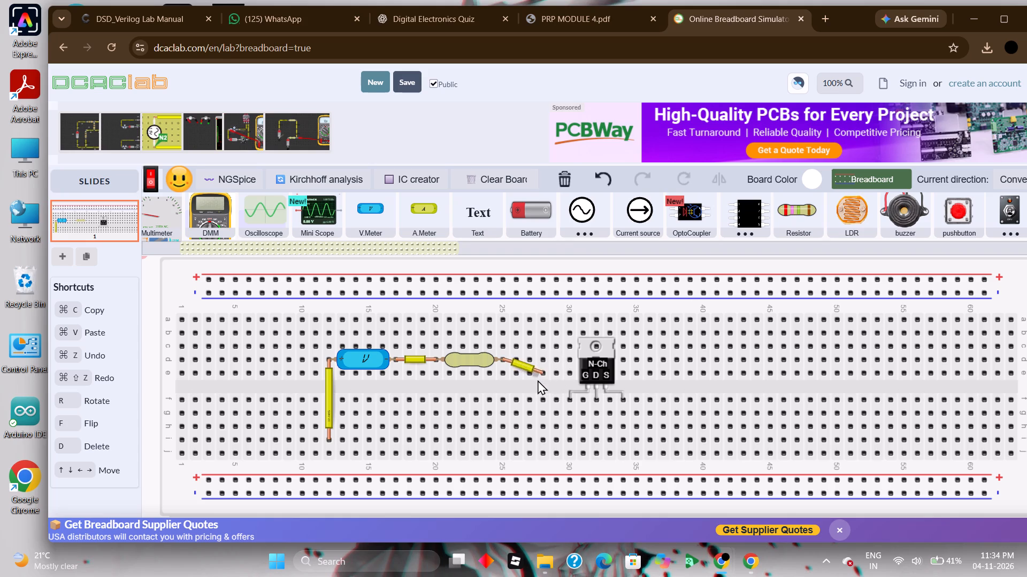
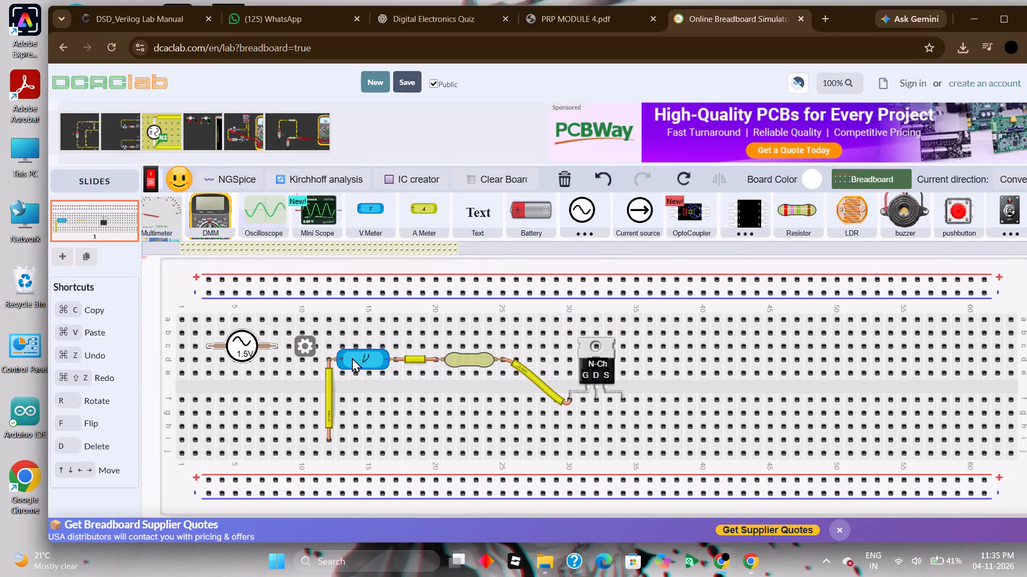
Move the voltmeter away from the wires to row i, spanning columns 24 to 29.
{"action": "left_click_drag", "start_coordinate": [352, 357], "coordinate": [516, 442]}
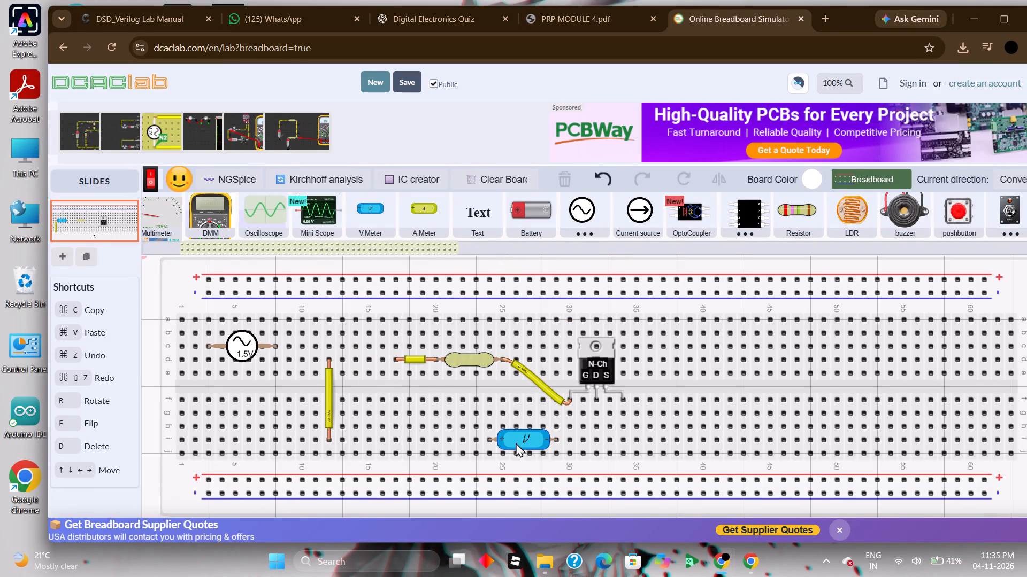
{"action": "left_click_drag", "start_coordinate": [516, 442], "coordinate": [510, 442]}
Delete the three wires: resistor to MOSFET gate, the short one at the resistor's other terminal, and the vertical one in column 12.
{"action": "left_click", "coordinate": [531, 382]}
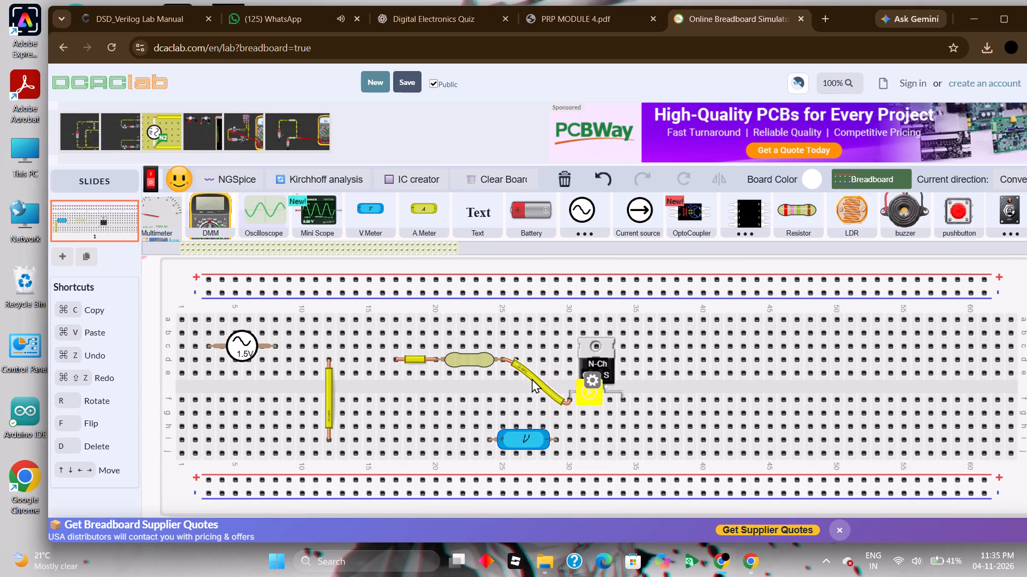
{"action": "left_click", "coordinate": [565, 166]}
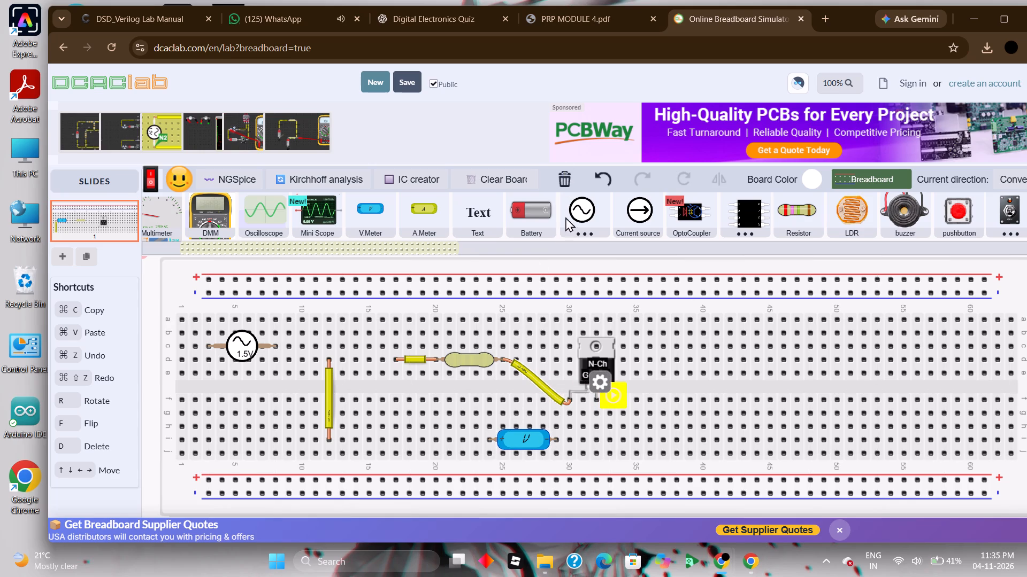
{"action": "left_click", "coordinate": [565, 175]}
{"action": "left_click", "coordinate": [411, 357]}
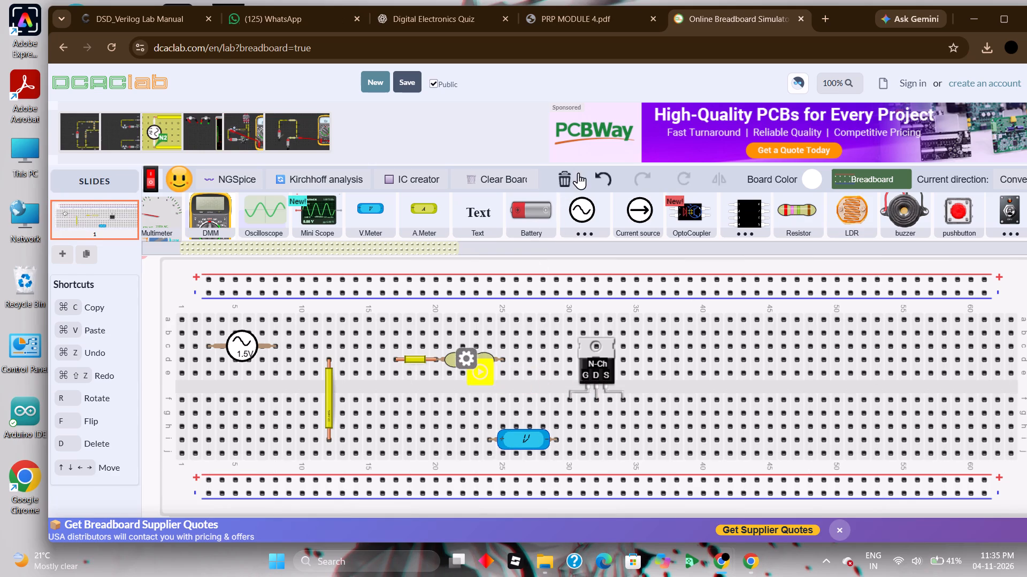
{"action": "left_click", "coordinate": [572, 176]}
{"action": "left_click", "coordinate": [329, 387]}
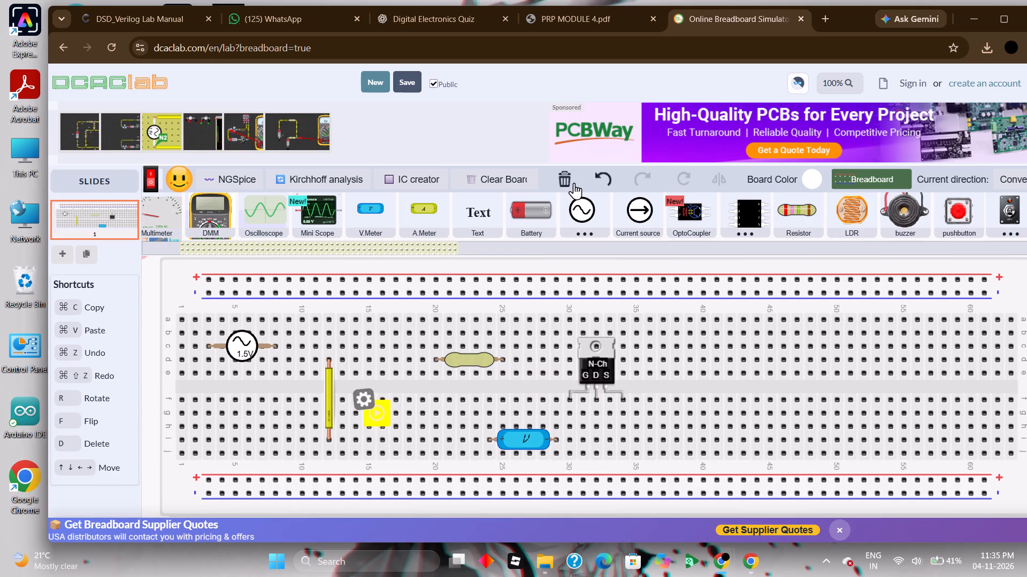
{"action": "left_click", "coordinate": [572, 181]}
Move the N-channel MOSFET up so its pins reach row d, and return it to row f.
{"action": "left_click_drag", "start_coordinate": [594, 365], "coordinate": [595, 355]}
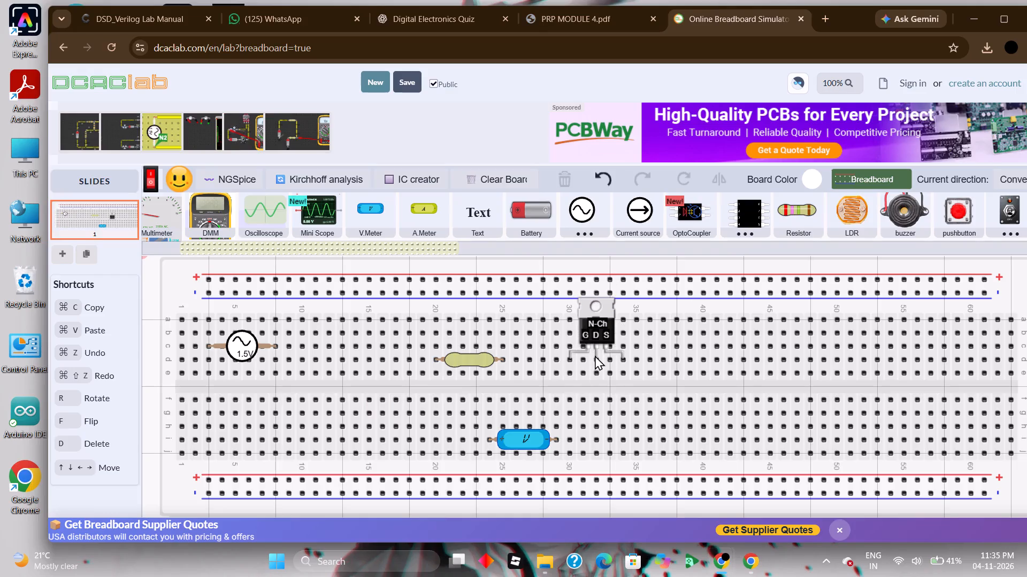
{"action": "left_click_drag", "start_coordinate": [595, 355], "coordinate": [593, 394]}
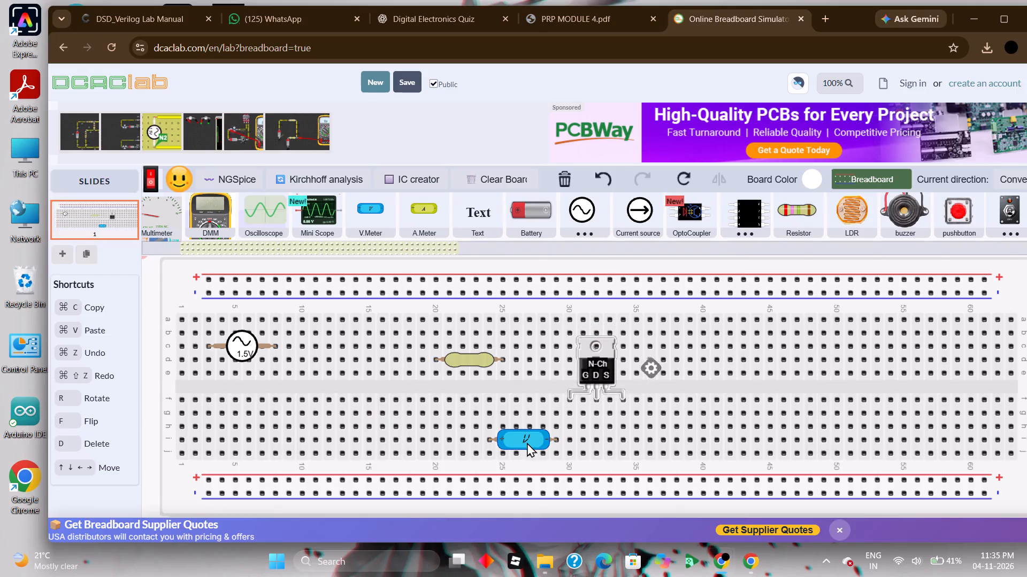
Move the voltmeter up to row f, spanning columns 24 to 29, beside the MOSFET's gate pin.
{"action": "left_click_drag", "start_coordinate": [526, 441], "coordinate": [534, 395]}
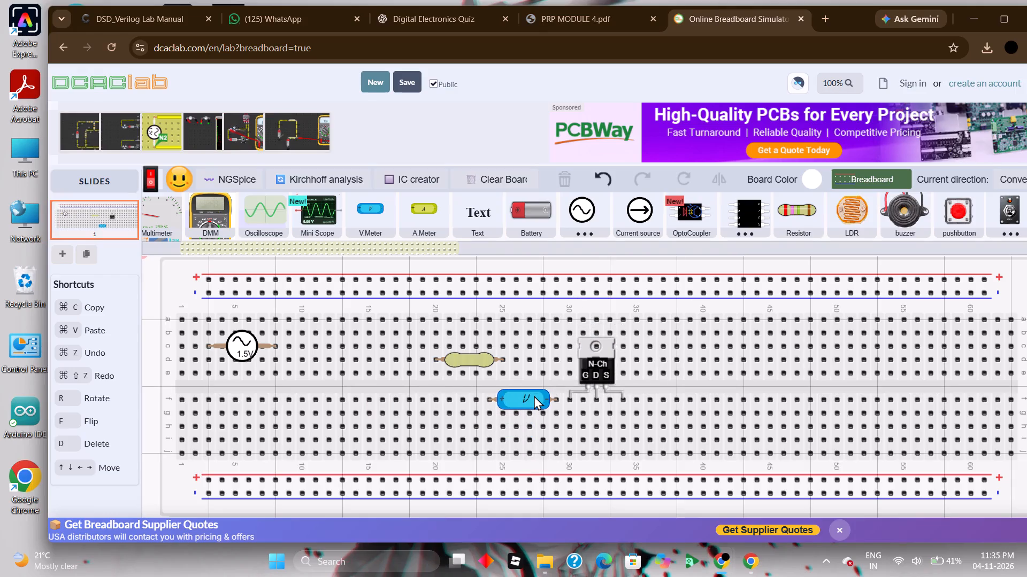
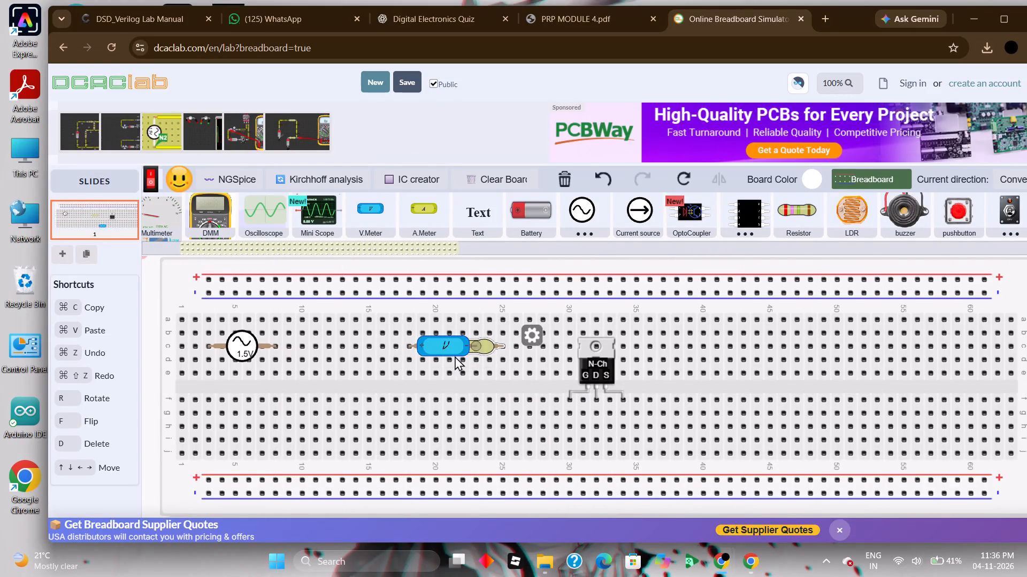
Move the voltmeter off the resistor to row g, spanning columns 24 to 29, below the breadboard's centre gap.
{"action": "left_click_drag", "start_coordinate": [446, 348], "coordinate": [528, 415]}
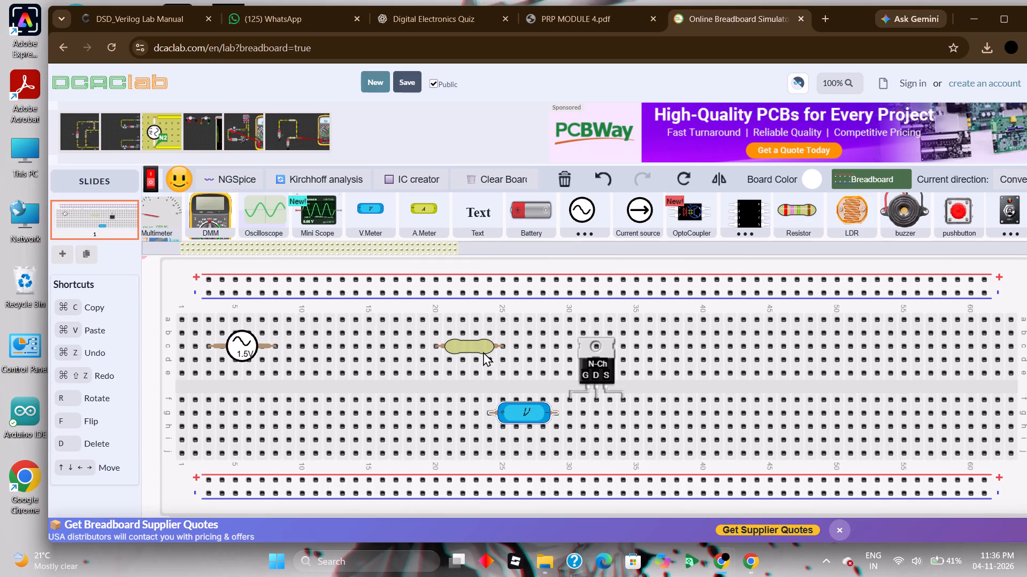
Move the resistor down one row to row d, spanning columns 20 to 25.
{"action": "left_click_drag", "start_coordinate": [483, 352], "coordinate": [487, 356]}
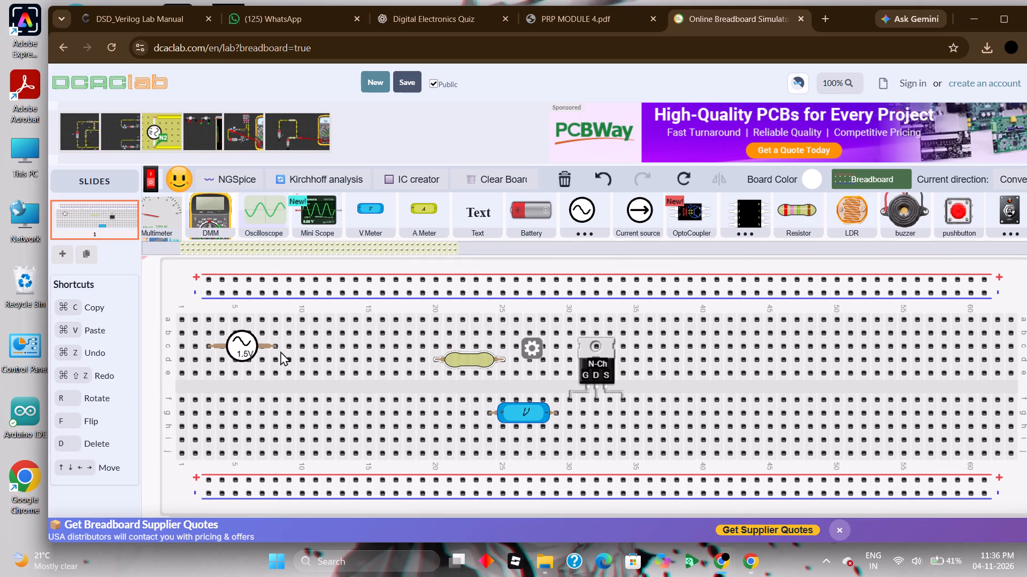
Move the AC source to row g, spanning columns 11 to 16, in line with the voltmeter.
{"action": "left_click_drag", "start_coordinate": [241, 346], "coordinate": [435, 415]}
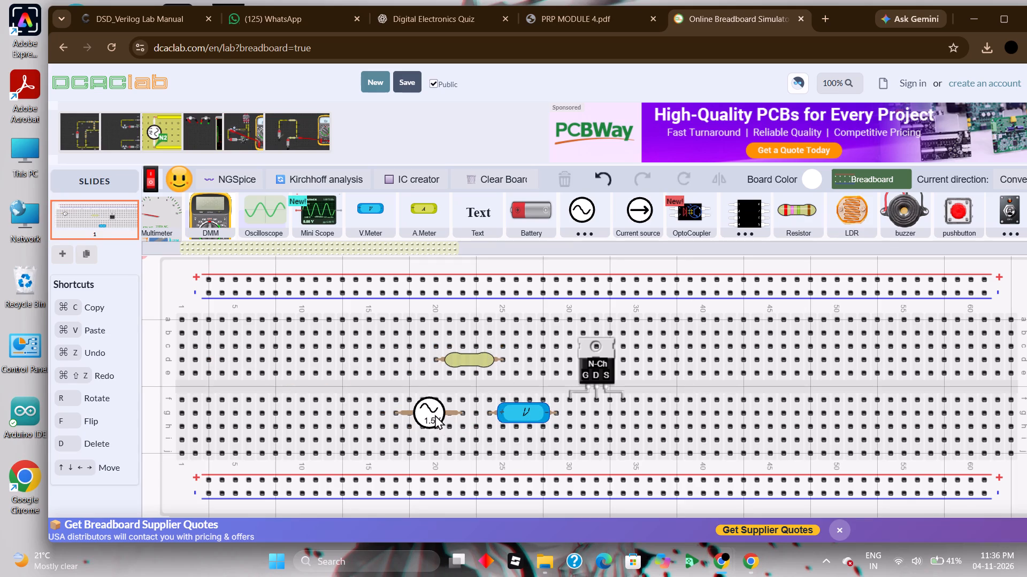
{"action": "left_click_drag", "start_coordinate": [435, 415], "coordinate": [358, 399]}
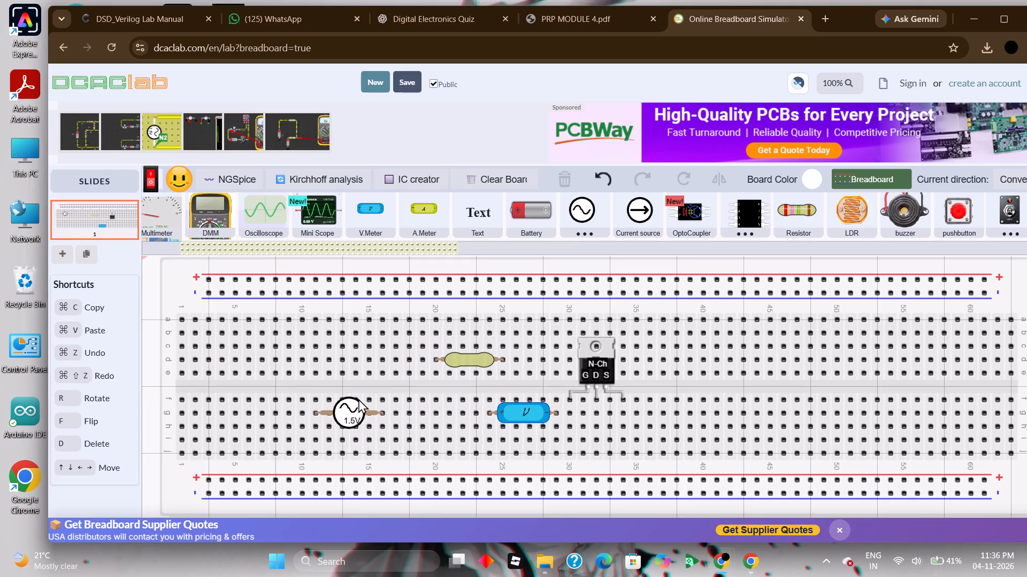
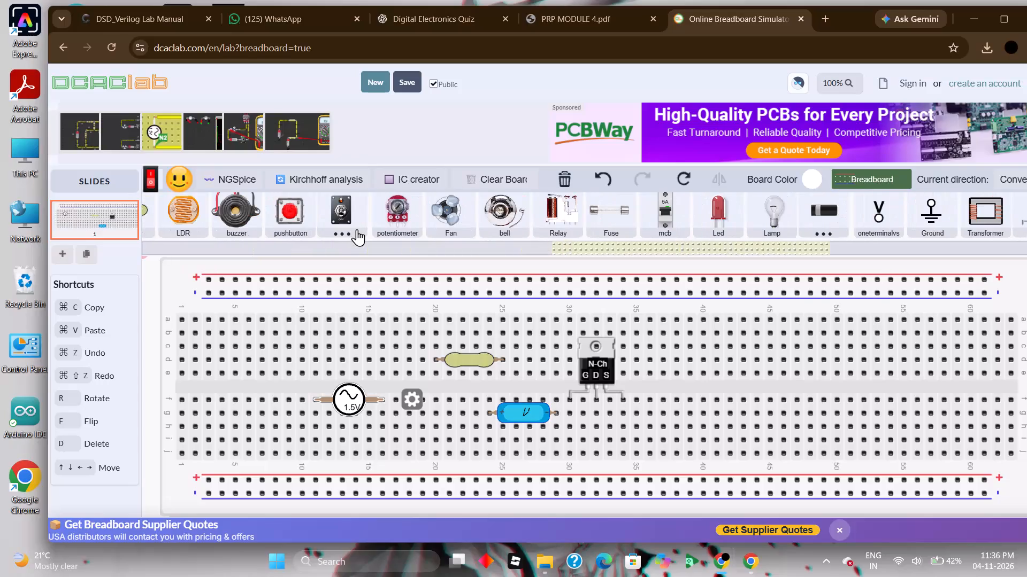
Add a ground symbol below the voltmeter, with its terminal in row j at column 27.
{"action": "scroll", "coordinate": [357, 229], "scroll_direction": "down", "scroll_amount": 5}
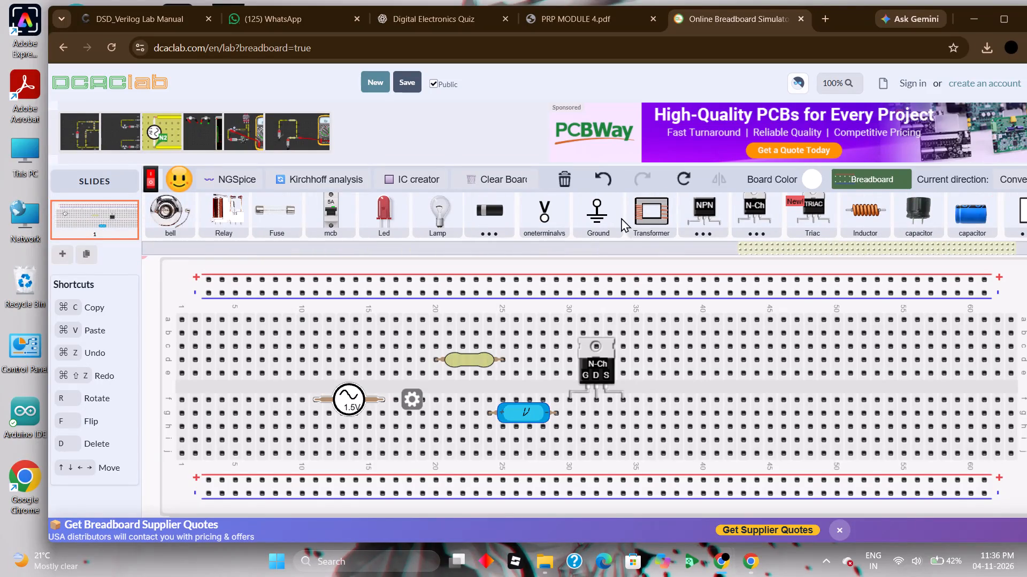
{"action": "left_click", "coordinate": [615, 217]}
{"action": "left_click_drag", "start_coordinate": [621, 319], "coordinate": [470, 469]}
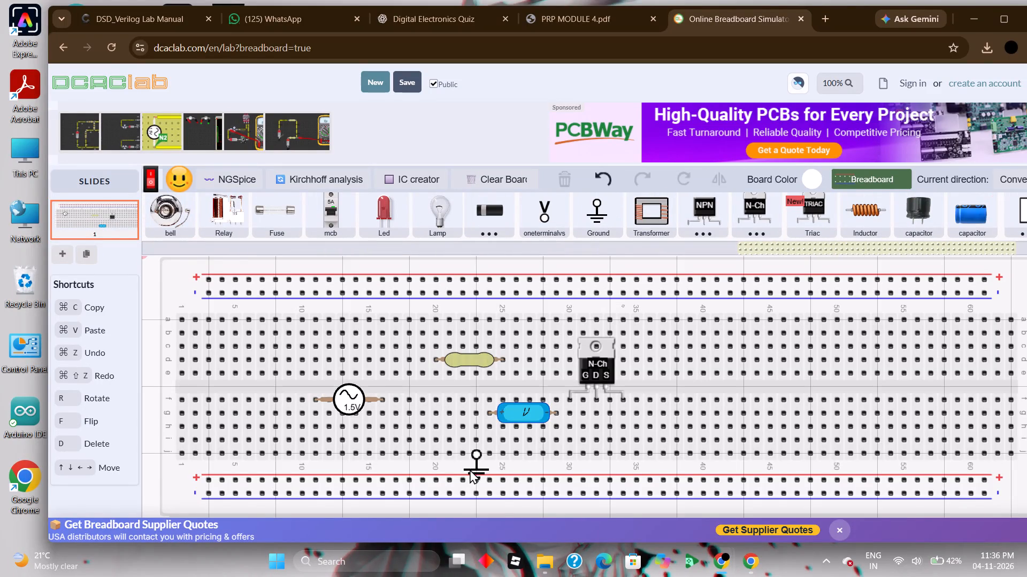
{"action": "left_click_drag", "start_coordinate": [470, 469], "coordinate": [524, 467]}
{"action": "left_click_drag", "start_coordinate": [524, 467], "coordinate": [524, 467]}
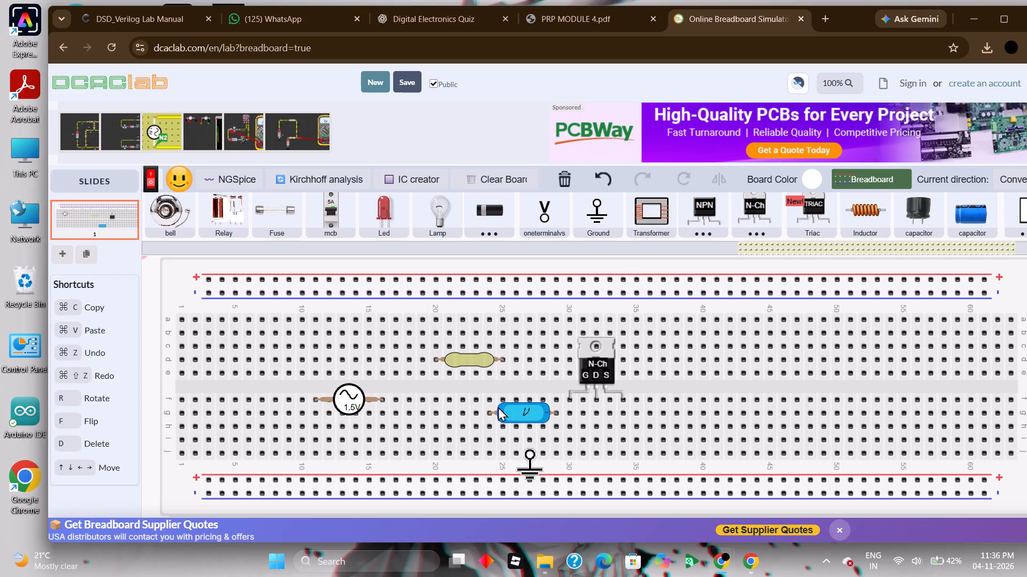
Rotate the blue voltmeter to vertical and place it in column 27, spanning rows e to i directly above the ground.
{"action": "left_click", "coordinate": [535, 410]}
{"action": "left_click", "coordinate": [539, 409]}
{"action": "left_click", "coordinate": [686, 178]}
{"action": "left_click", "coordinate": [534, 396]}
{"action": "left_click", "coordinate": [534, 411]}
{"action": "left_click", "coordinate": [688, 176]}
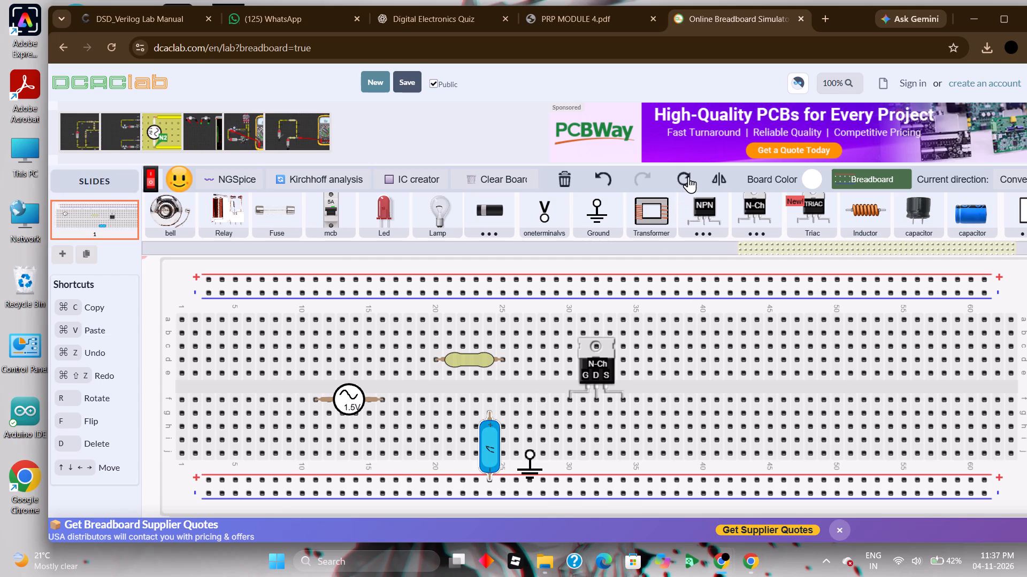
{"action": "left_click_drag", "start_coordinate": [484, 440], "coordinate": [527, 395]}
Move the N-channel MOSFET up so its legs sit in row d, spanning columns 30 to 34.
{"action": "left_click_drag", "start_coordinate": [604, 356], "coordinate": [604, 343]}
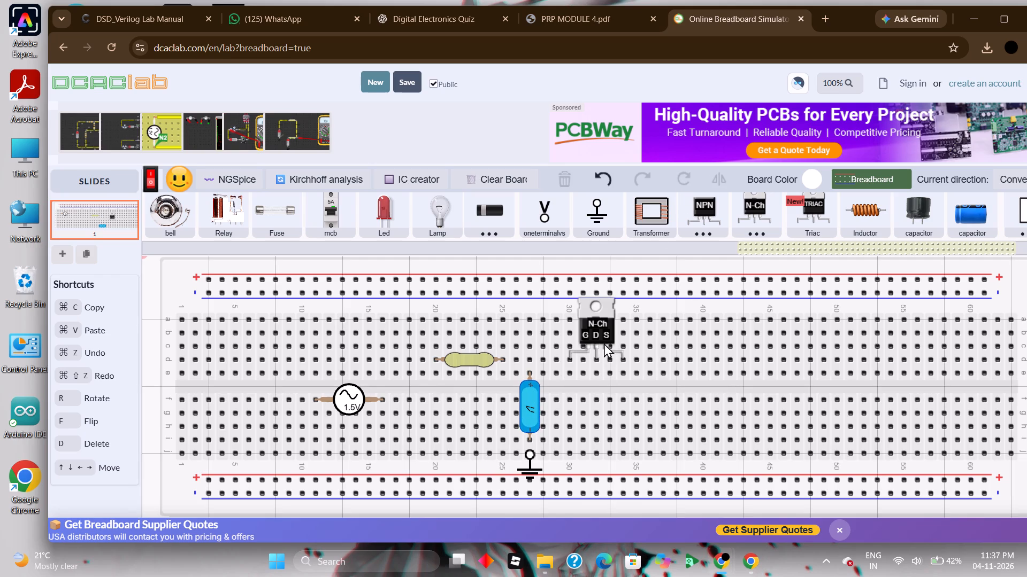
{"action": "left_click_drag", "start_coordinate": [604, 343], "coordinate": [633, 371]}
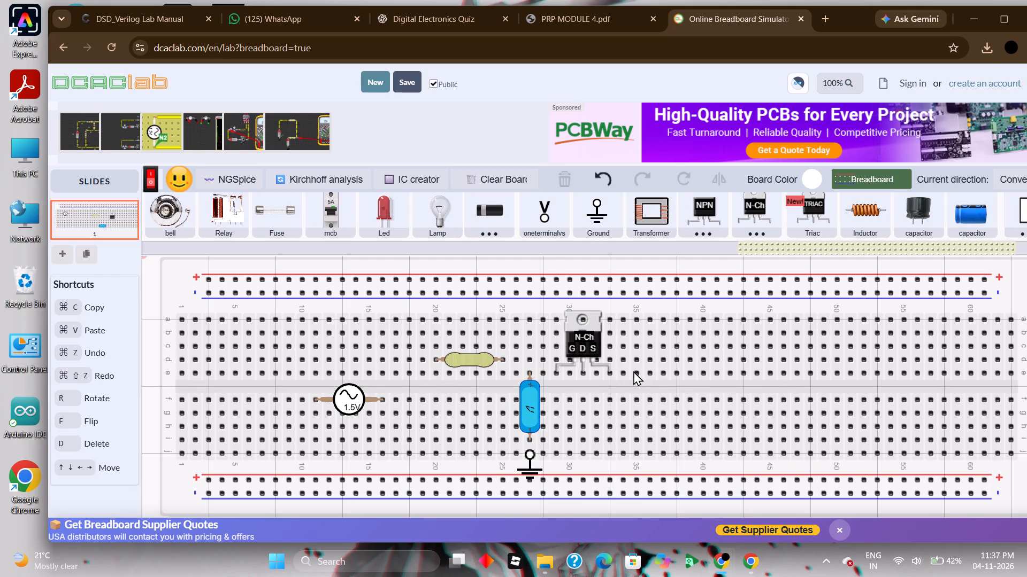
{"action": "left_click_drag", "start_coordinate": [633, 371], "coordinate": [649, 361]}
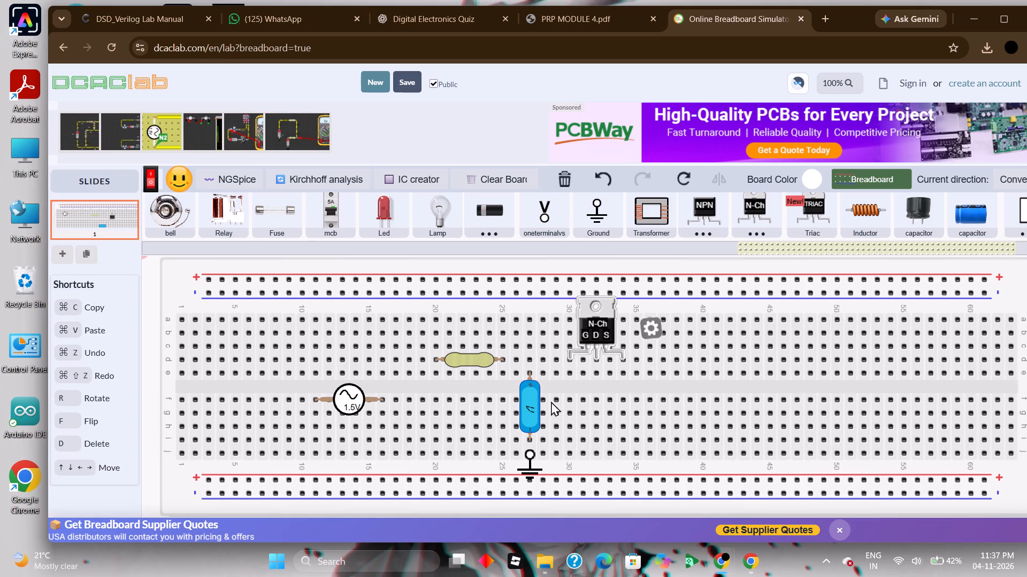
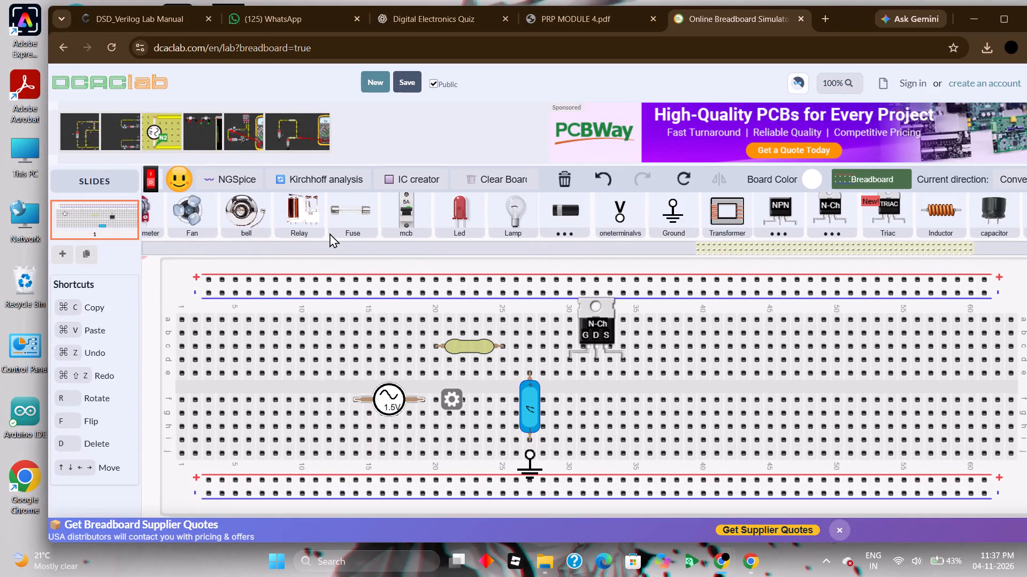
Add an ammeter to the breadboard and stand it vertically at column 36, just beyond the source side of the N-channel MOSFET.
{"action": "scroll", "coordinate": [329, 233], "scroll_direction": "down", "scroll_amount": 5}
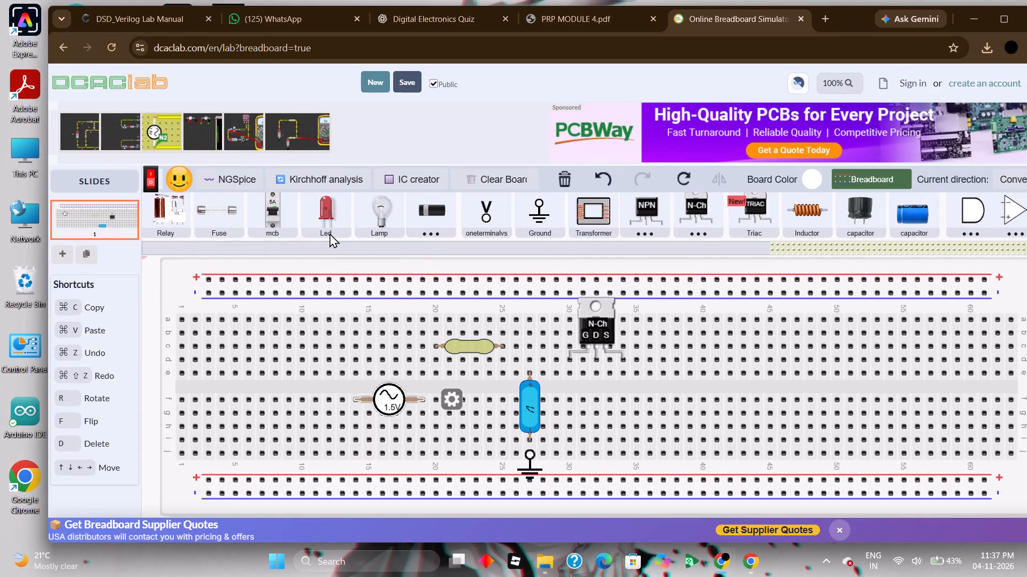
{"action": "scroll", "coordinate": [329, 233], "scroll_direction": "up", "scroll_amount": 7}
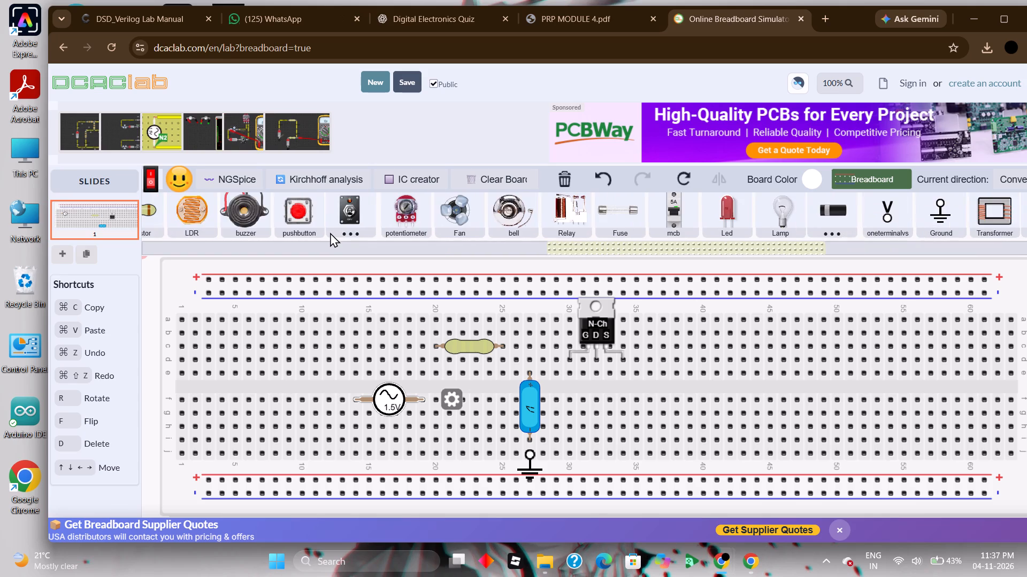
{"action": "scroll", "coordinate": [330, 232], "scroll_direction": "up", "scroll_amount": 8}
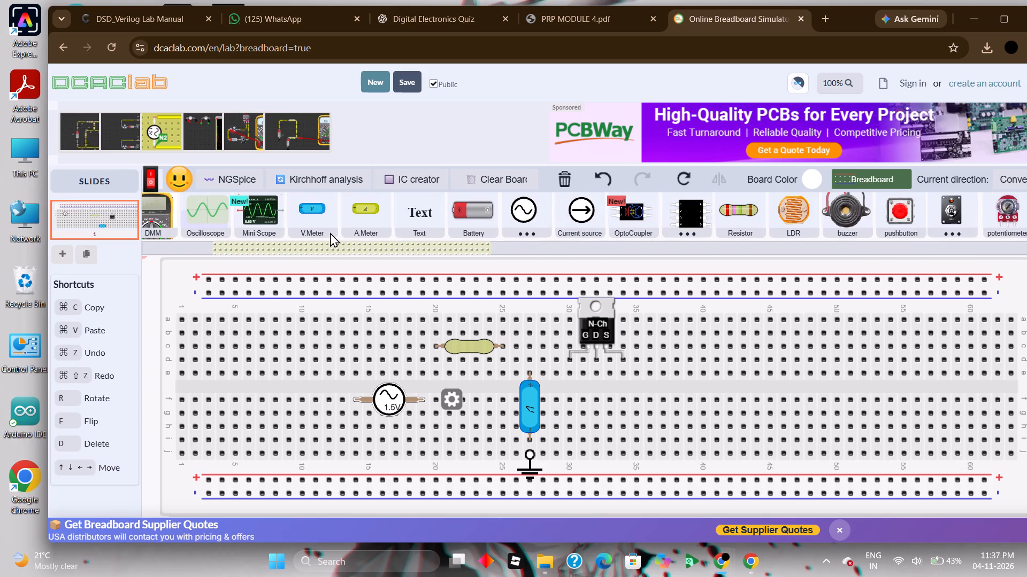
{"action": "scroll", "coordinate": [330, 232], "scroll_direction": "up", "scroll_amount": 3}
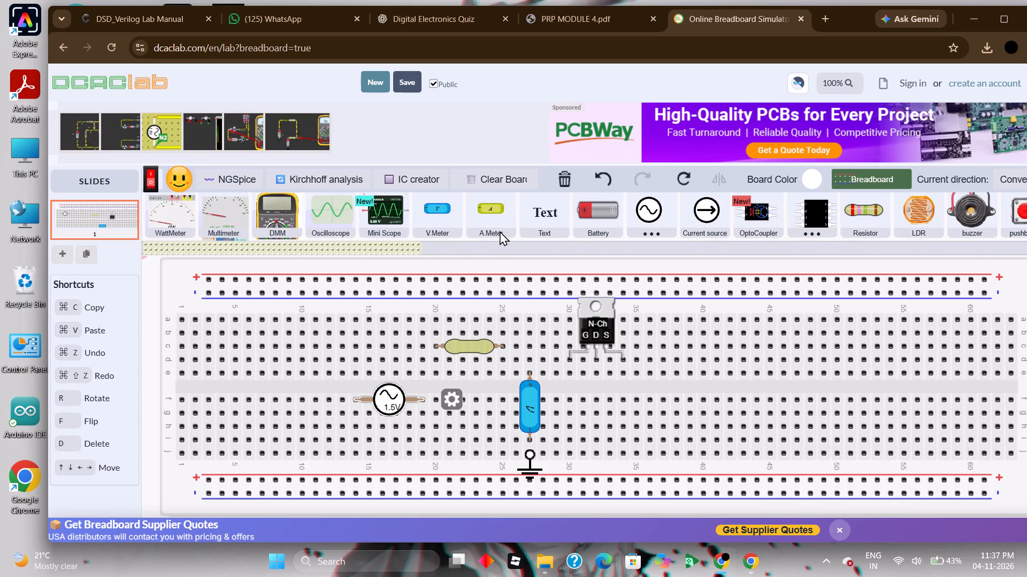
{"action": "left_click", "coordinate": [500, 230]}
{"action": "left_click_drag", "start_coordinate": [518, 314], "coordinate": [692, 325]}
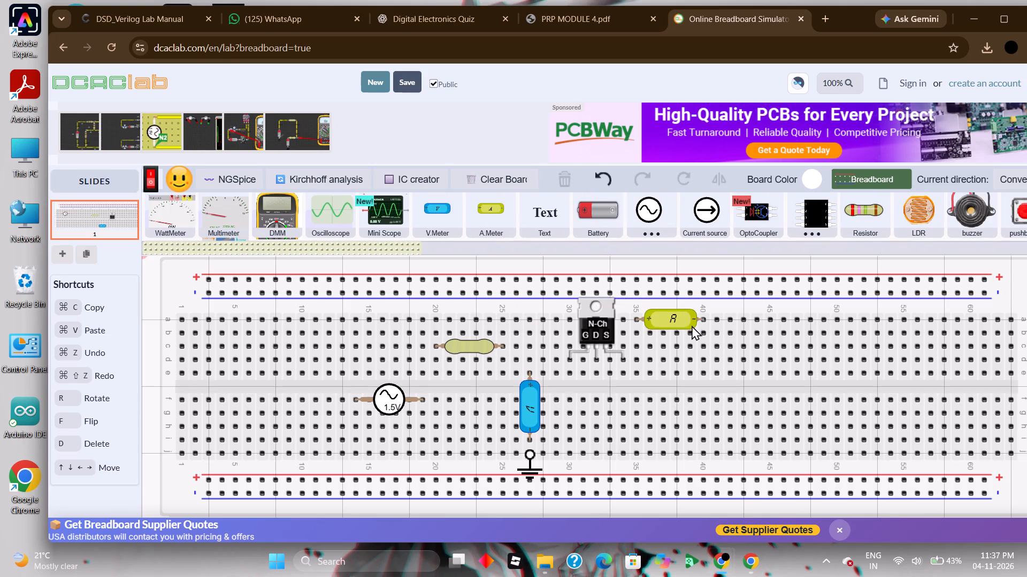
{"action": "left_click_drag", "start_coordinate": [692, 325], "coordinate": [702, 319]}
{"action": "left_click", "coordinate": [687, 179]}
{"action": "left_click", "coordinate": [687, 179]}
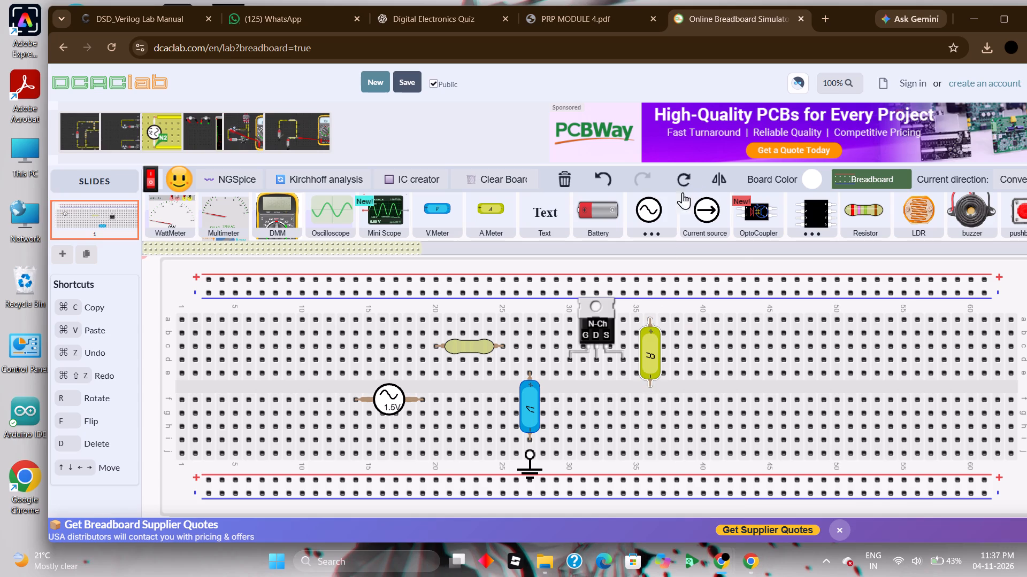
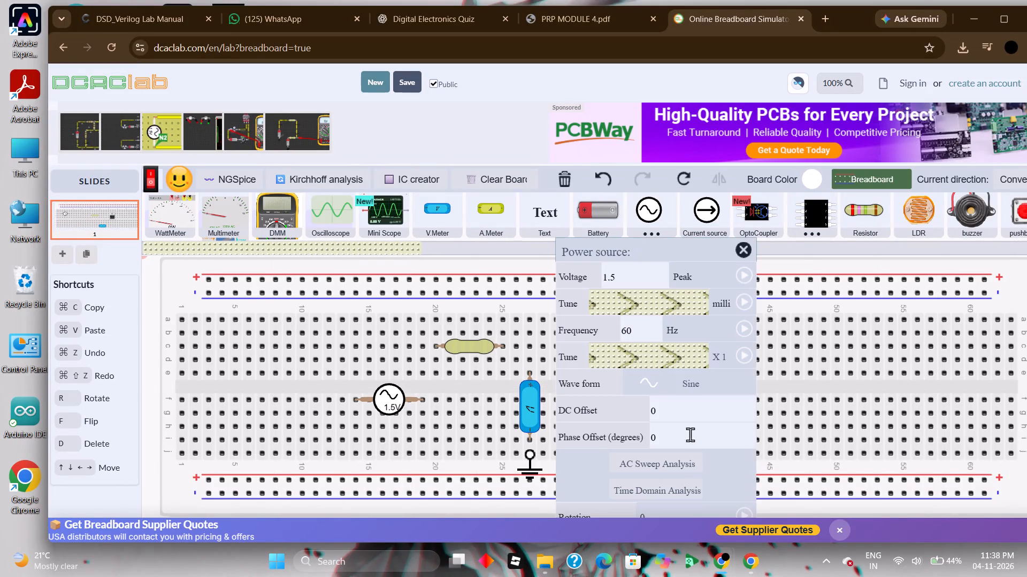
Tune the AC source's frequency to 117 Hz in its power source settings.
{"action": "scroll", "coordinate": [687, 364], "scroll_direction": "down", "scroll_amount": 7}
{"action": "scroll", "coordinate": [687, 365], "scroll_direction": "up", "scroll_amount": 3}
{"action": "scroll", "coordinate": [688, 477], "scroll_direction": "down", "scroll_amount": 4}
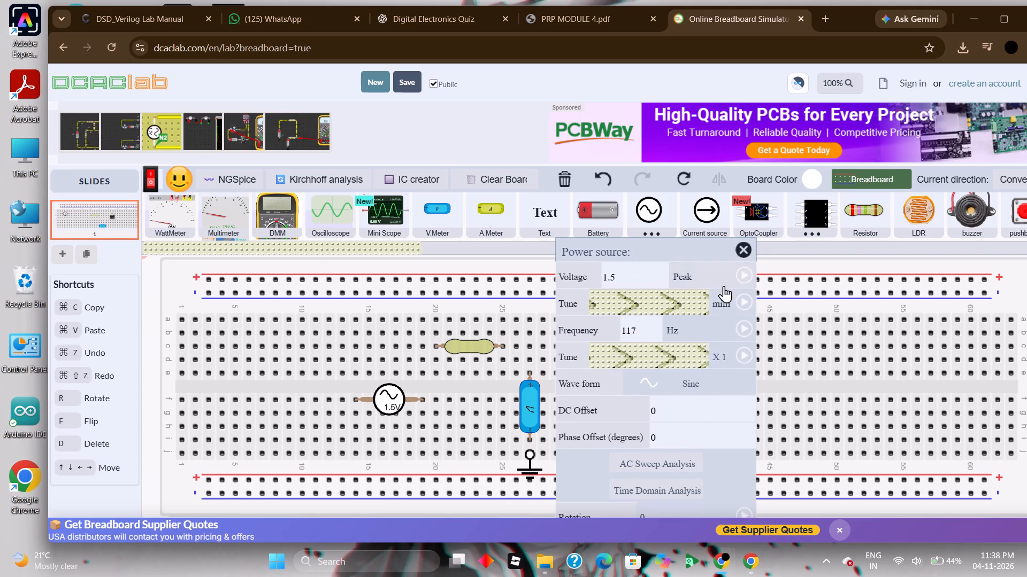
Close the settings of the AC power source.
{"action": "right_click", "coordinate": [951, 412]}
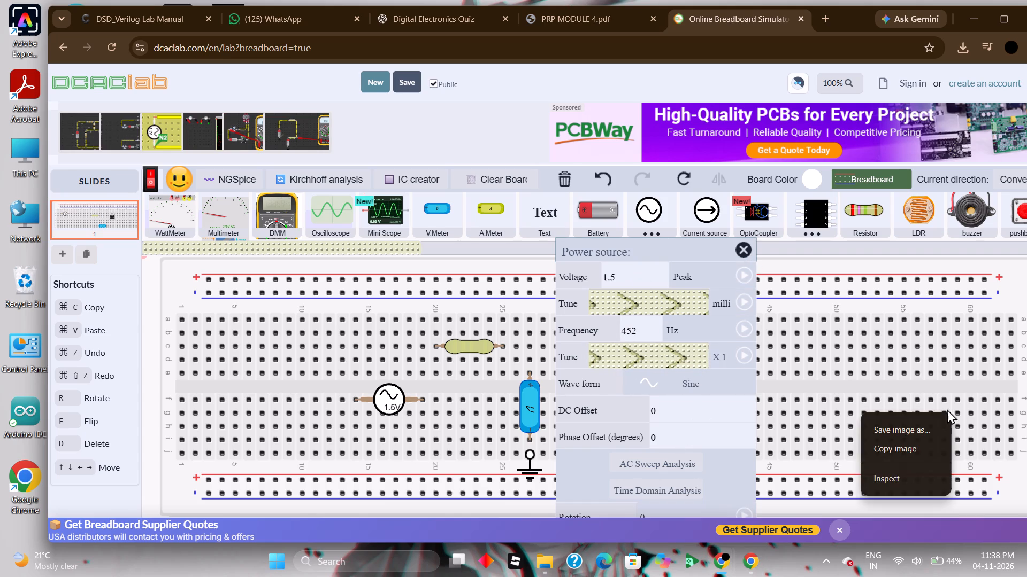
{"action": "left_click", "coordinate": [746, 253]}
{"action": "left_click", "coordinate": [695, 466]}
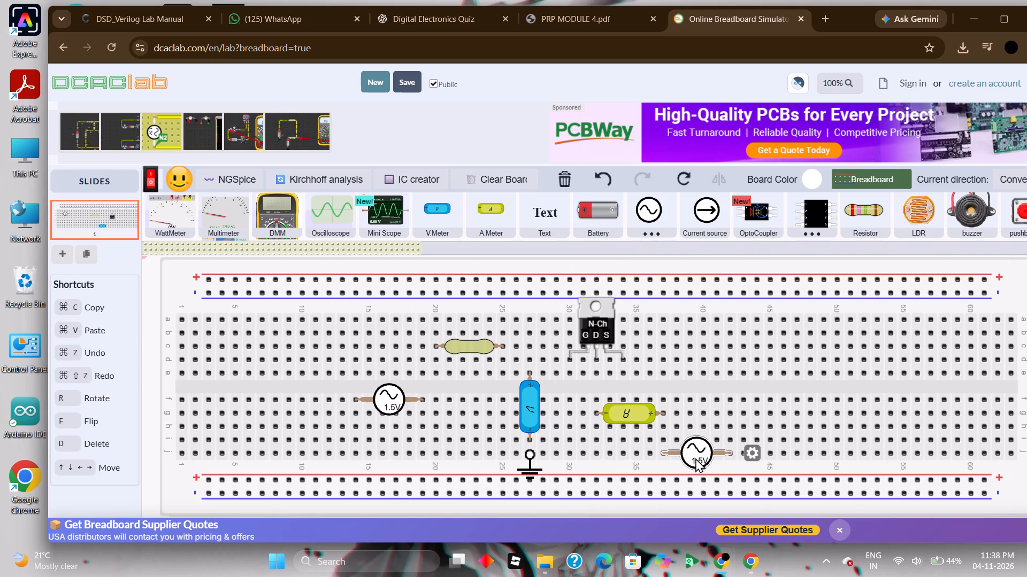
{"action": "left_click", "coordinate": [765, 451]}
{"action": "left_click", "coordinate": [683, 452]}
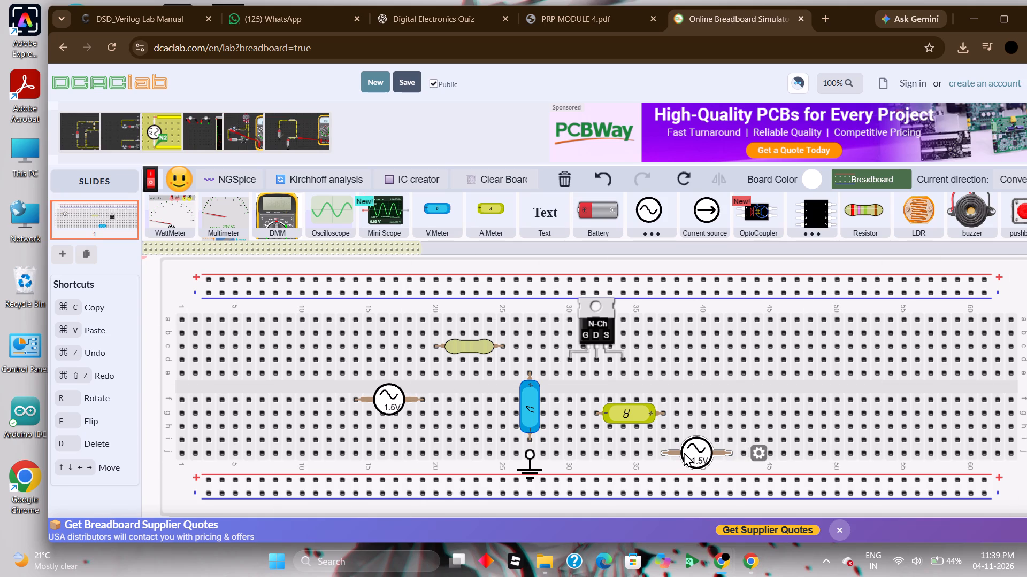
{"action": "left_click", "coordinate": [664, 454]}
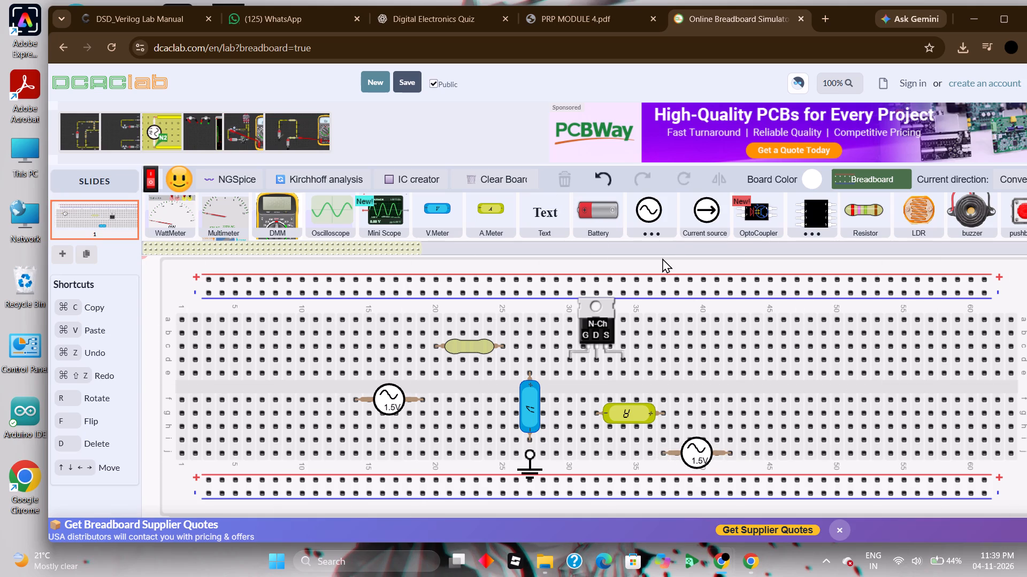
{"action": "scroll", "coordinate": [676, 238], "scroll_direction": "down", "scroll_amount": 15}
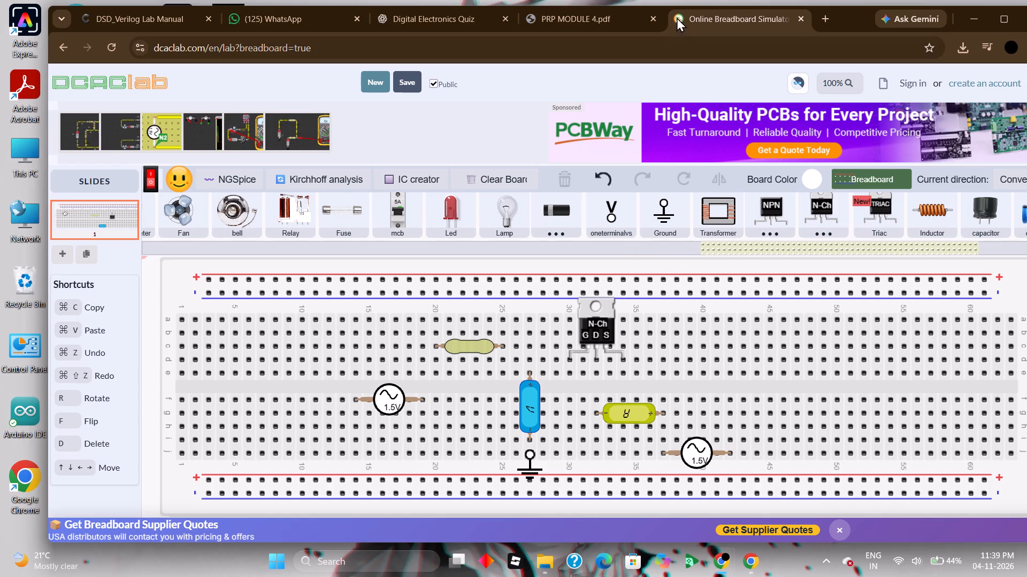
Rotate the AC source below the ammeter to vertical and move it to column 40, with its upper terminal at g40.
{"action": "left_click", "coordinate": [682, 449]}
{"action": "left_click", "coordinate": [676, 175]}
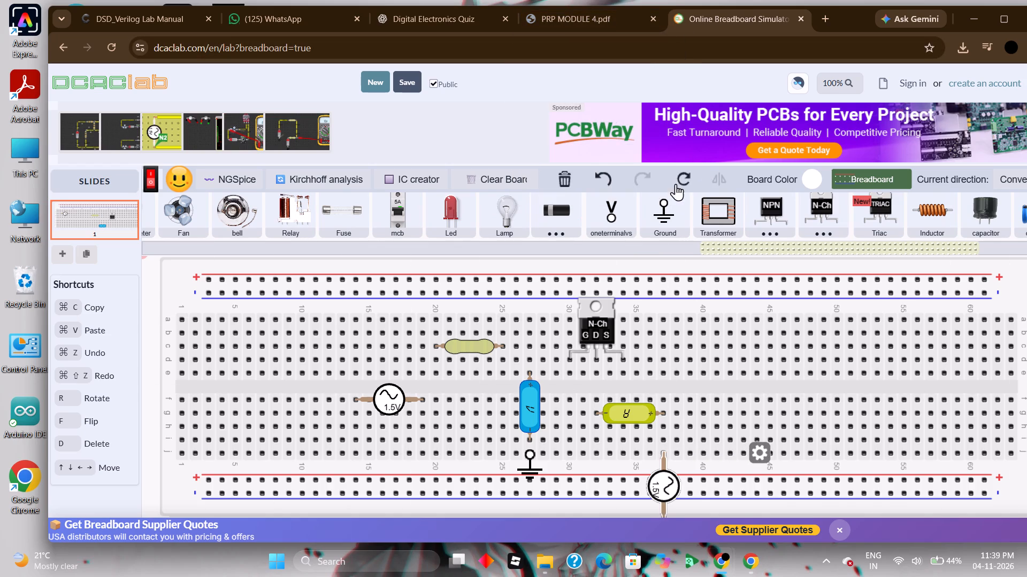
{"action": "left_click_drag", "start_coordinate": [669, 482], "coordinate": [707, 435]}
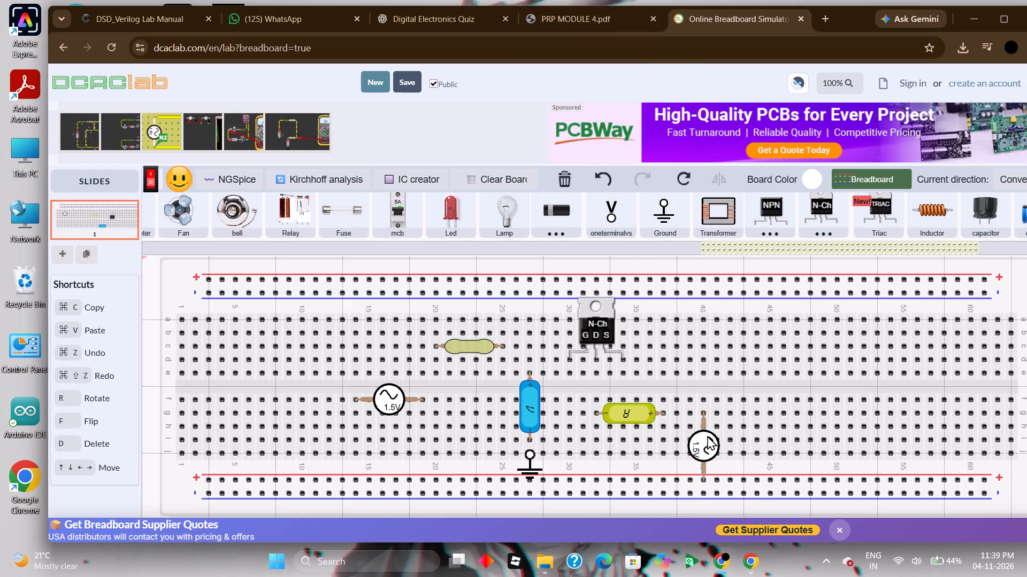
Shift the ammeter up to row f, spanning f32 to f37, and reposition the AC source beside it with its upper terminal at g40.
{"action": "left_click_drag", "start_coordinate": [707, 435], "coordinate": [711, 427]}
{"action": "left_click_drag", "start_coordinate": [637, 412], "coordinate": [638, 403]}
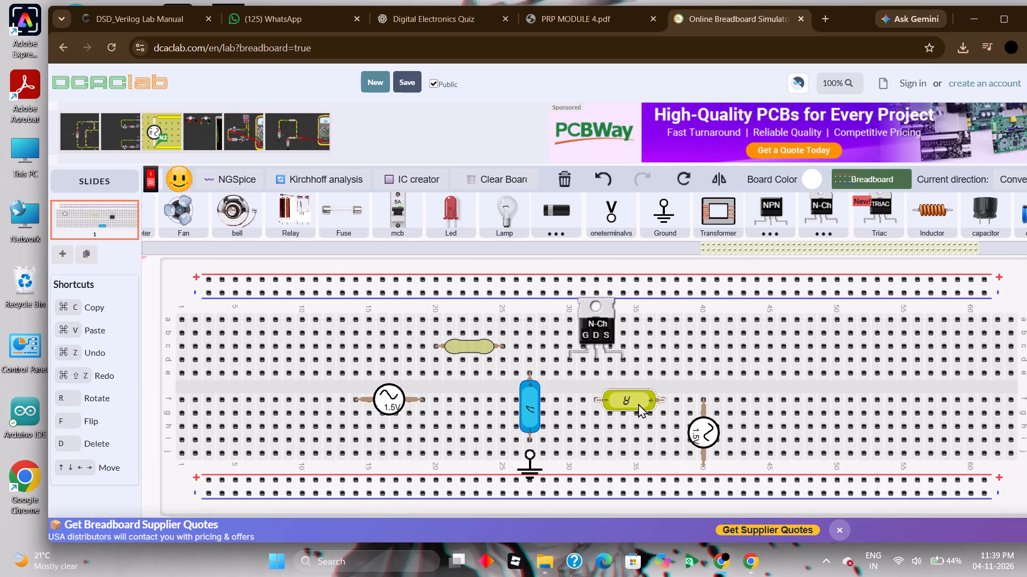
{"action": "left_click_drag", "start_coordinate": [705, 437], "coordinate": [706, 424]}
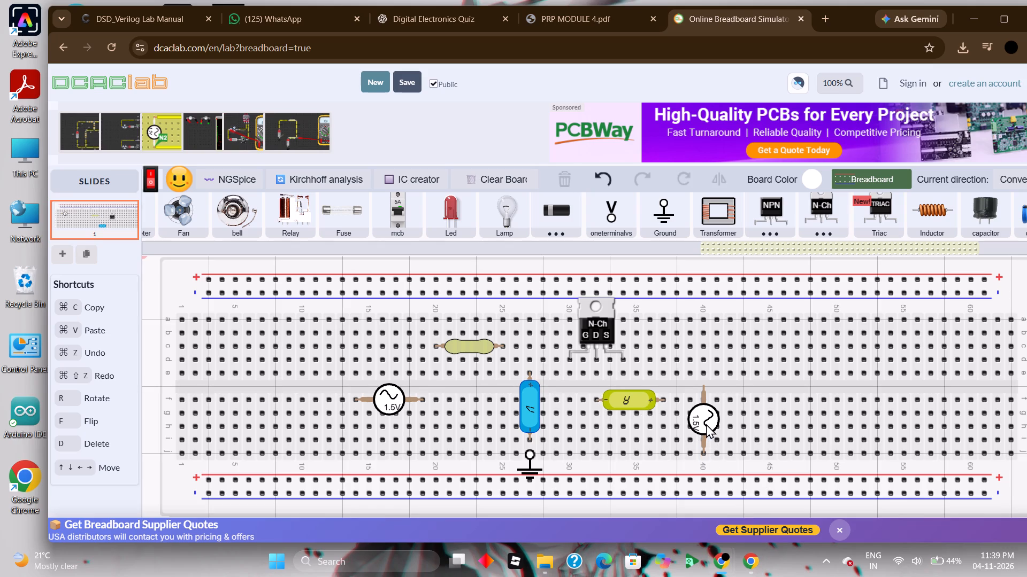
{"action": "left_click_drag", "start_coordinate": [706, 424], "coordinate": [709, 453]}
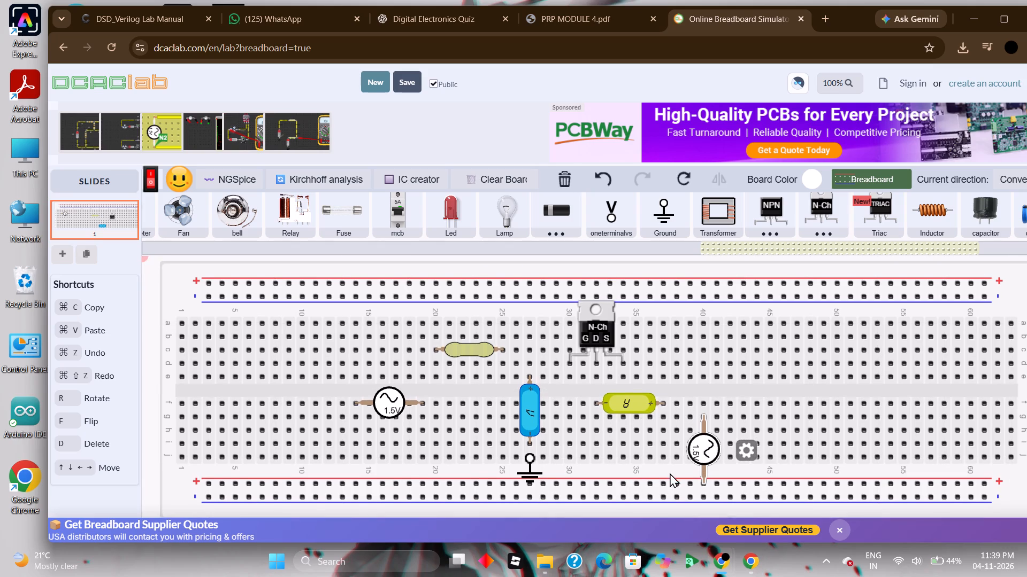
Move the ground down onto the lower power rail's positive row, in column 27 directly below the voltmeter.
{"action": "left_click_drag", "start_coordinate": [527, 470], "coordinate": [528, 493]}
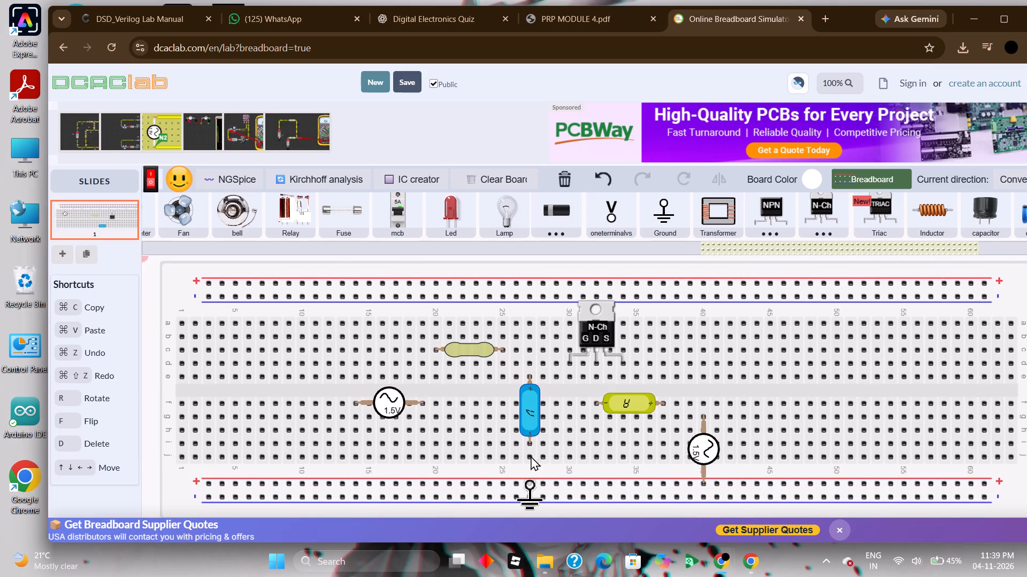
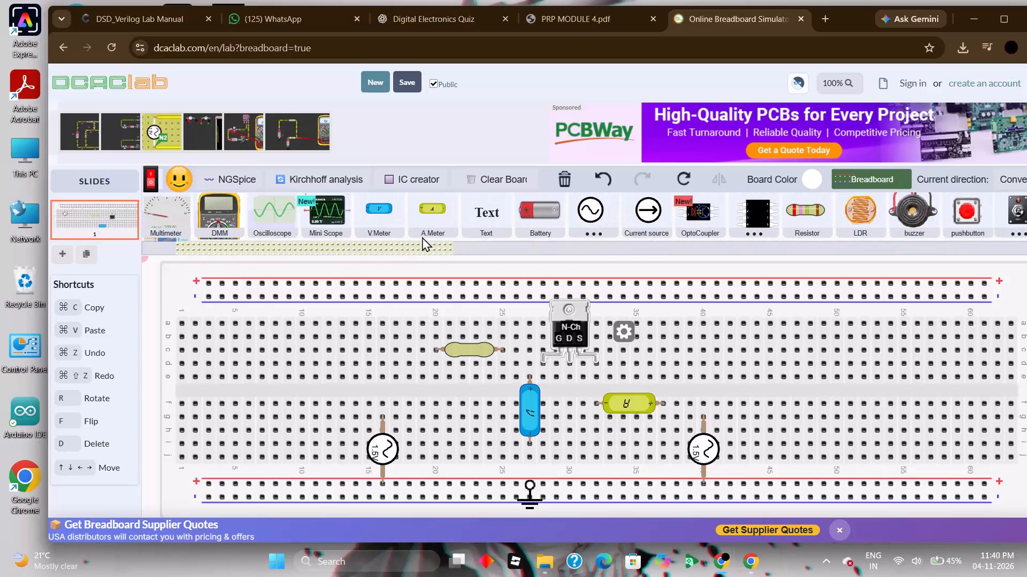
Try to add a second voltmeter to the breadboard, just above the resistor.
{"action": "left_click", "coordinate": [375, 206]}
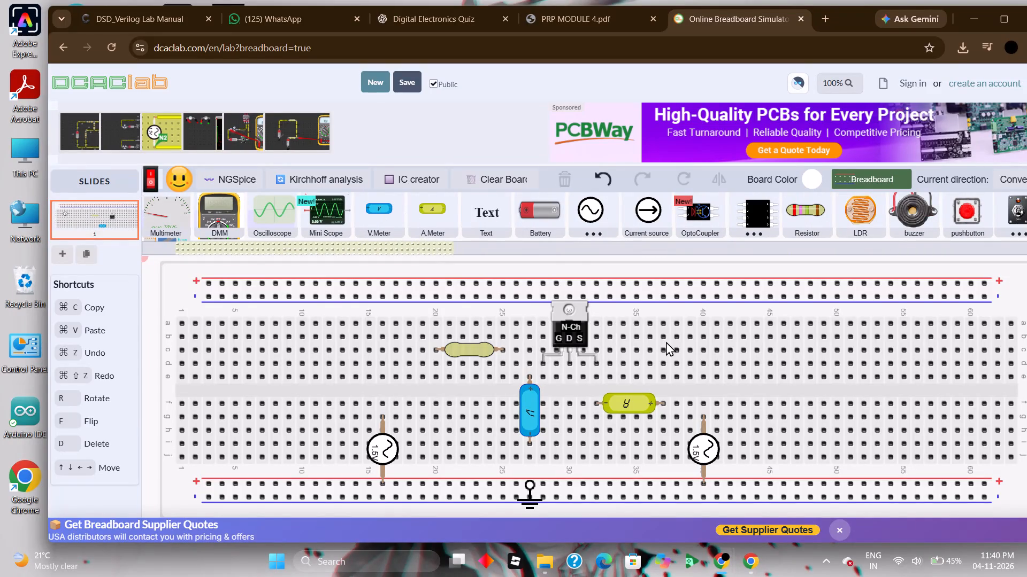
{"action": "left_click", "coordinate": [365, 204]}
{"action": "left_click_drag", "start_coordinate": [382, 213], "coordinate": [433, 222]}
{"action": "double_click", "coordinate": [434, 213]}
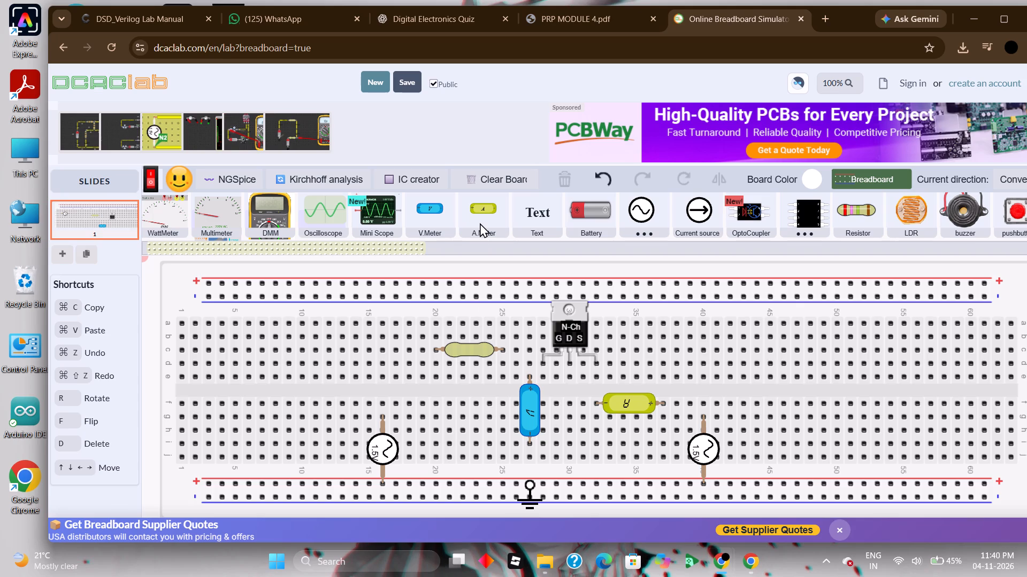
{"action": "left_click", "coordinate": [435, 217]}
{"action": "left_click_drag", "start_coordinate": [434, 216], "coordinate": [476, 324]}
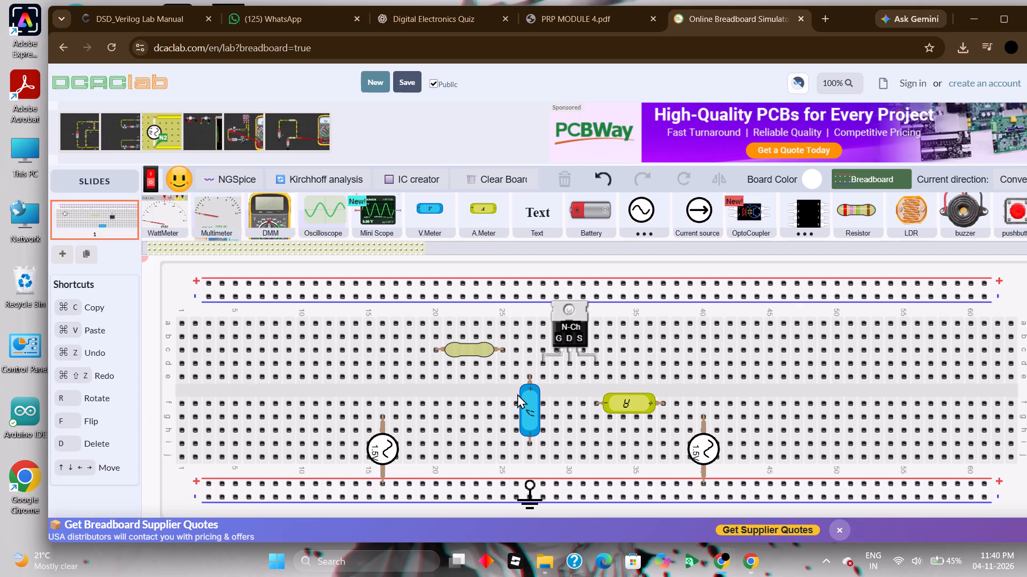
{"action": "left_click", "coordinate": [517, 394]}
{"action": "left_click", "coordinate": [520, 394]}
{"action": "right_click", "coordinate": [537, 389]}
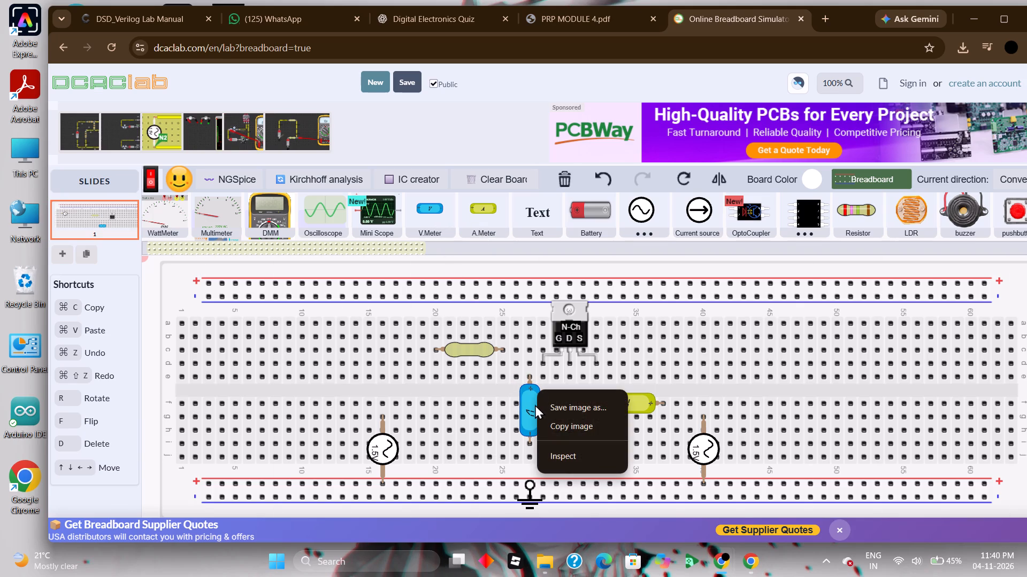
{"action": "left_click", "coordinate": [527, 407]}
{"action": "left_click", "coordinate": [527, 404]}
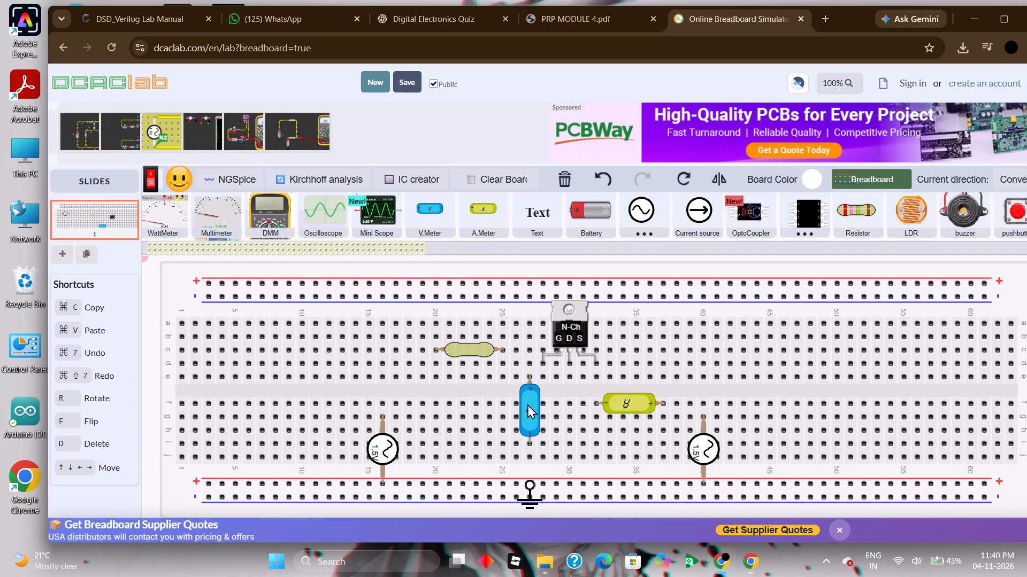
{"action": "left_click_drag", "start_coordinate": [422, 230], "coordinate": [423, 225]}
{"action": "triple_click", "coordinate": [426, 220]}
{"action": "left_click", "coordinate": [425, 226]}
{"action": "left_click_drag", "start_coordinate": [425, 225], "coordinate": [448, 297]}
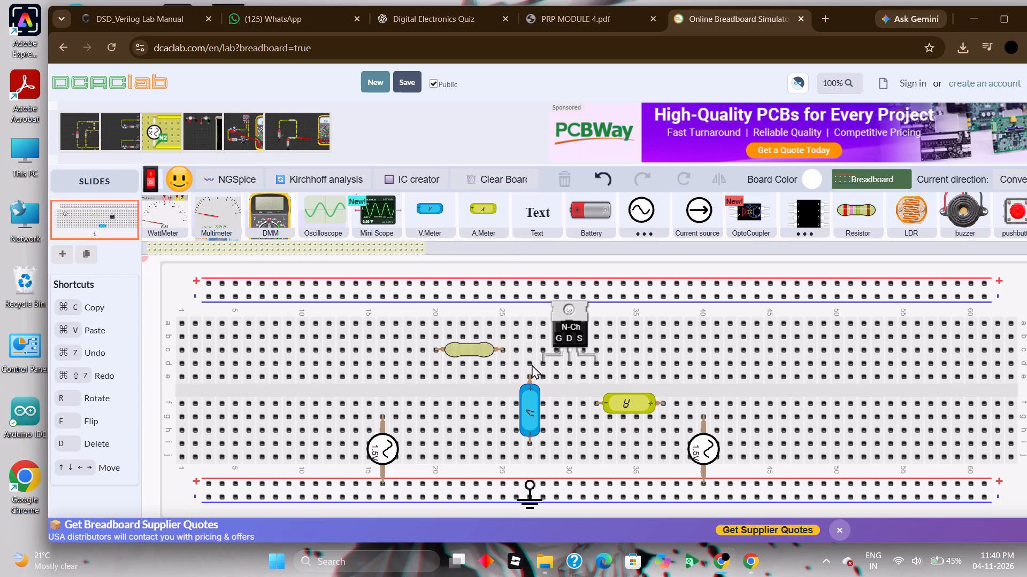
Run a wire from the MOSFET's G pin at d28 straight down to the lower positive rail beside the ground symbol.
{"action": "left_click_drag", "start_coordinate": [546, 366], "coordinate": [549, 439]}
{"action": "left_click_drag", "start_coordinate": [549, 439], "coordinate": [548, 440]}
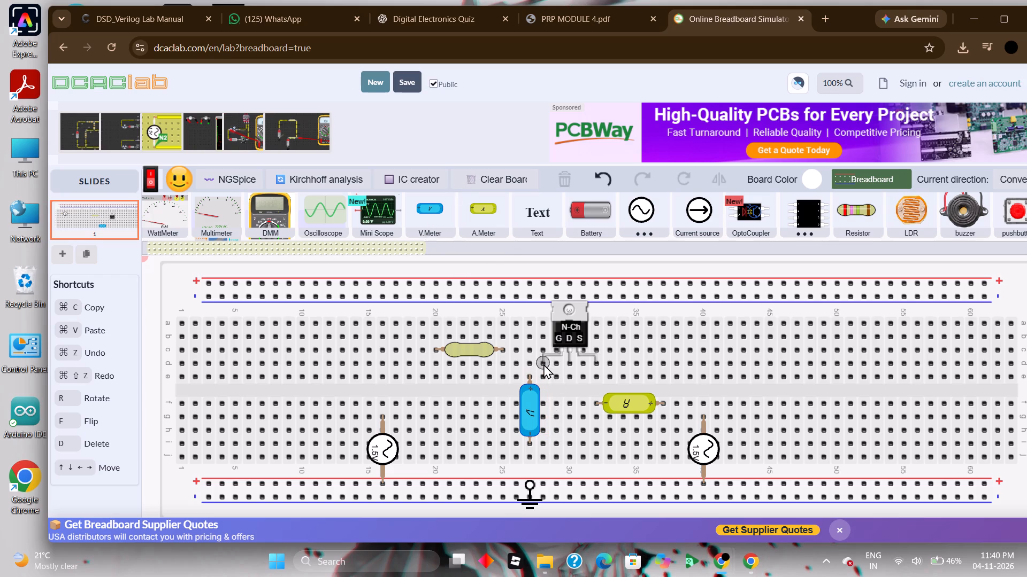
{"action": "left_click_drag", "start_coordinate": [542, 362], "coordinate": [544, 479]}
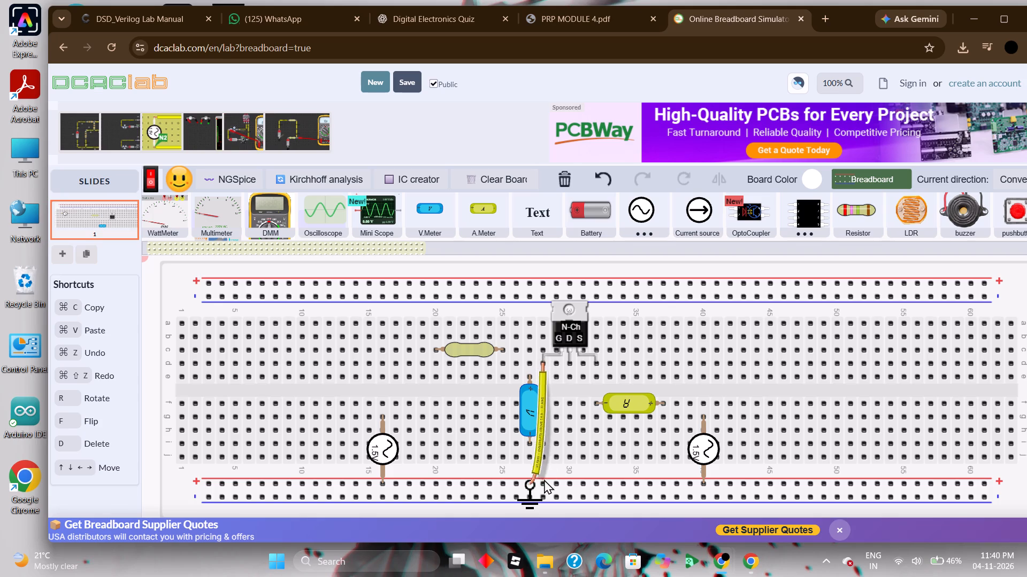
{"action": "left_click_drag", "start_coordinate": [544, 479], "coordinate": [545, 478]}
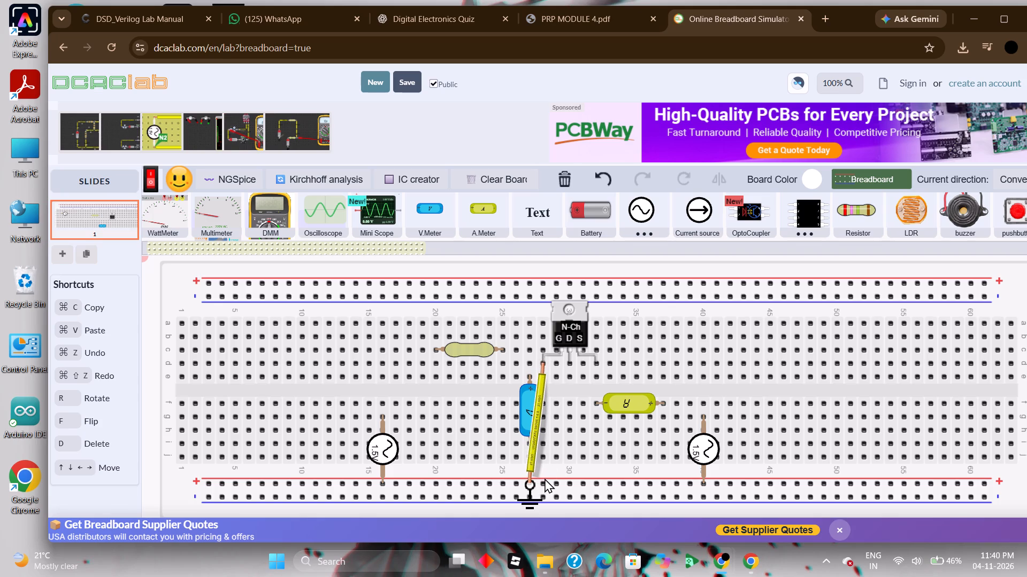
{"action": "left_click_drag", "start_coordinate": [545, 478], "coordinate": [550, 479]}
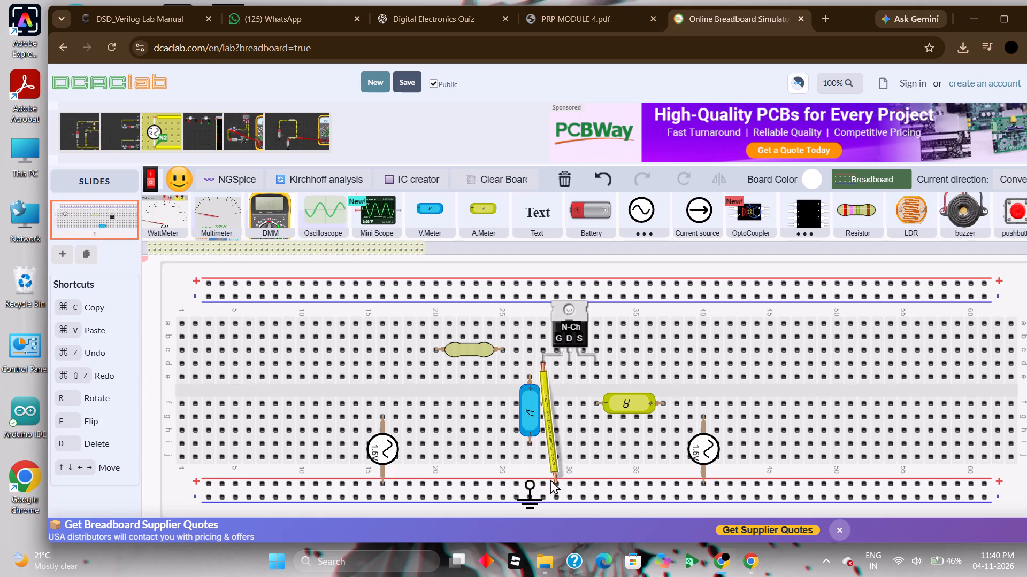
{"action": "left_click_drag", "start_coordinate": [550, 479], "coordinate": [547, 479]}
{"action": "left_click", "coordinate": [547, 479]}
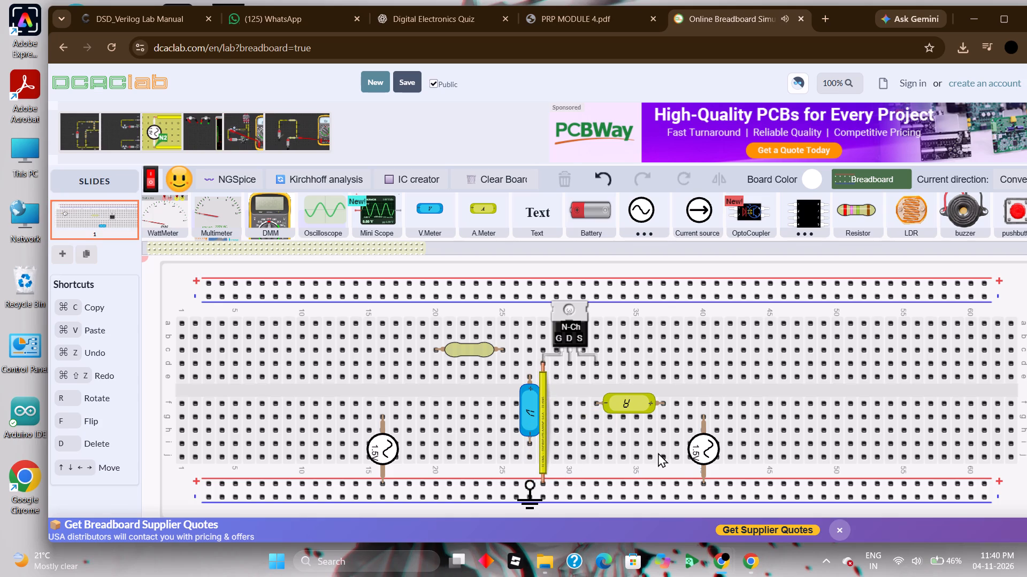
Wire the lower terminal of the AC source in column 40 to the ground symbol.
{"action": "left_click_drag", "start_coordinate": [707, 480], "coordinate": [540, 488]}
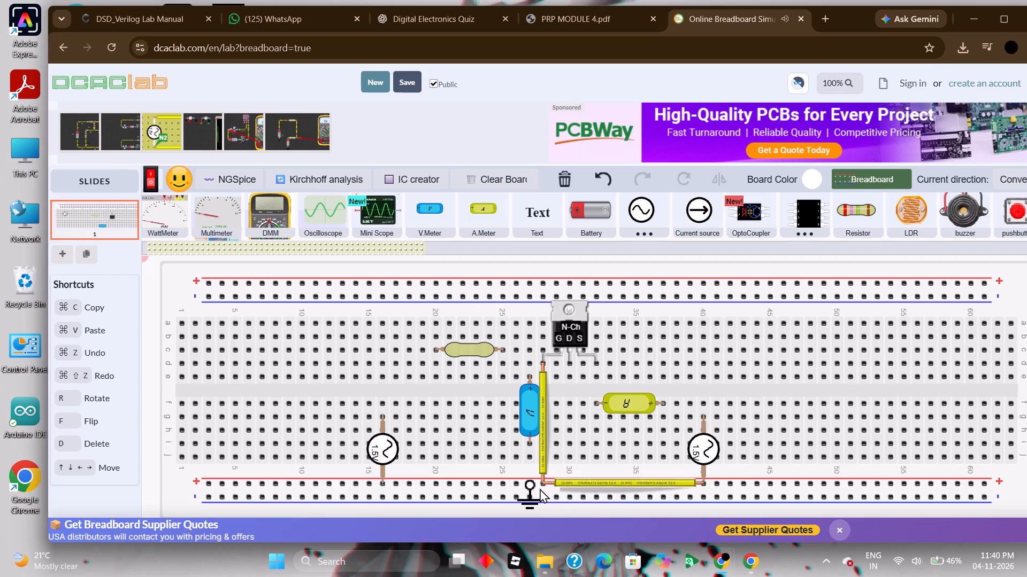
{"action": "left_click_drag", "start_coordinate": [540, 488], "coordinate": [534, 487]}
{"action": "left_click", "coordinate": [534, 487]}
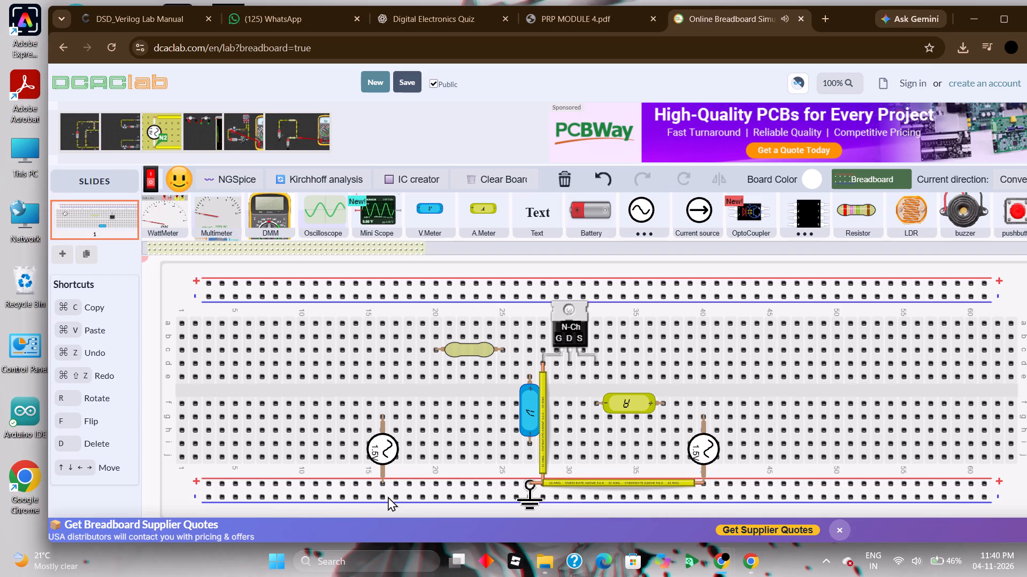
Wire the lower terminal of the AC source in column 16 to the ground symbol.
{"action": "left_click", "coordinate": [380, 482]}
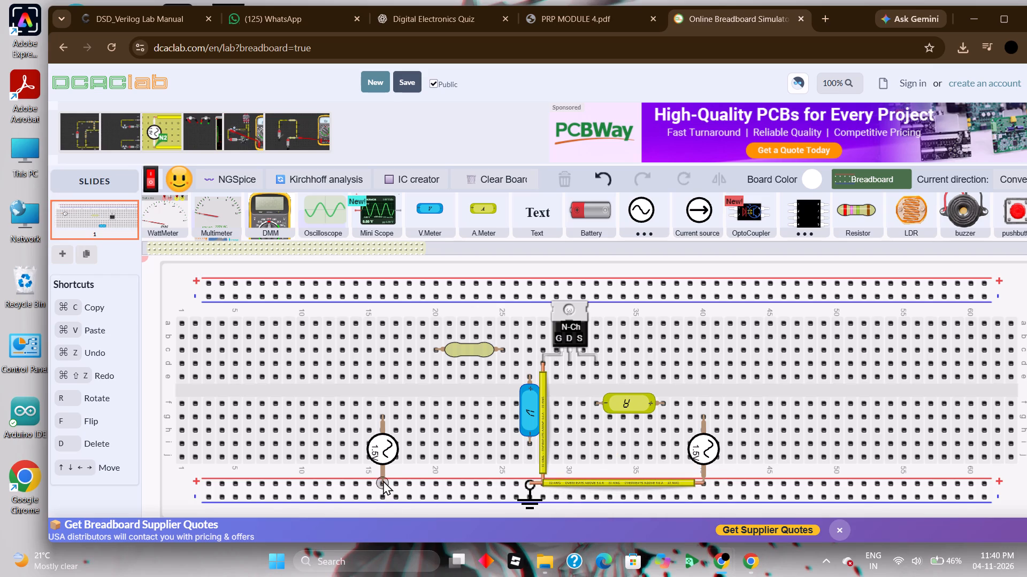
{"action": "left_click_drag", "start_coordinate": [383, 480], "coordinate": [523, 480]}
{"action": "left_click", "coordinate": [523, 480]}
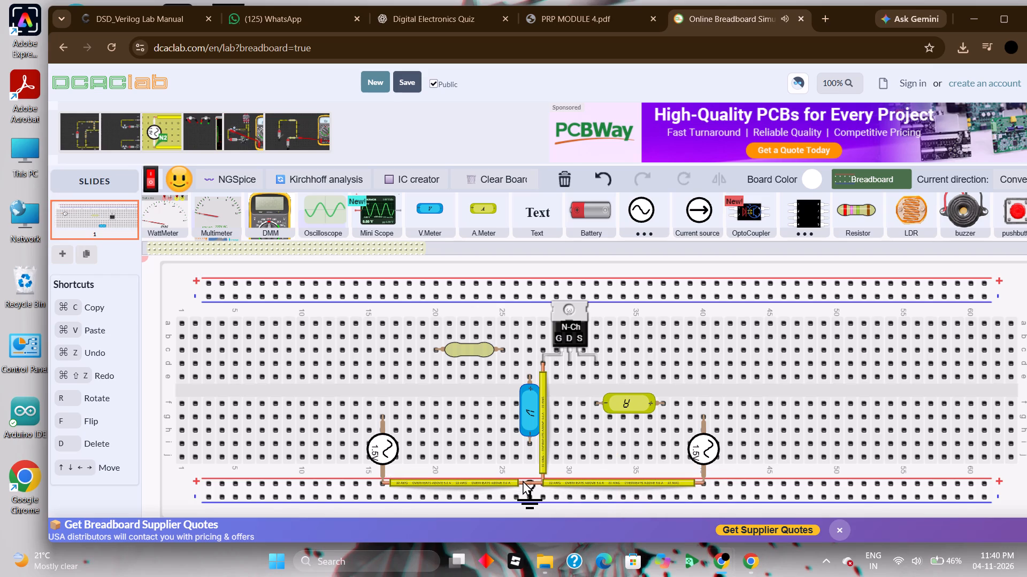
Move the lower end of the MOSFET's G-pin wire onto the ground symbol's terminal in column 27.
{"action": "left_click", "coordinate": [541, 465]}
{"action": "left_click_drag", "start_coordinate": [541, 465], "coordinate": [536, 467]}
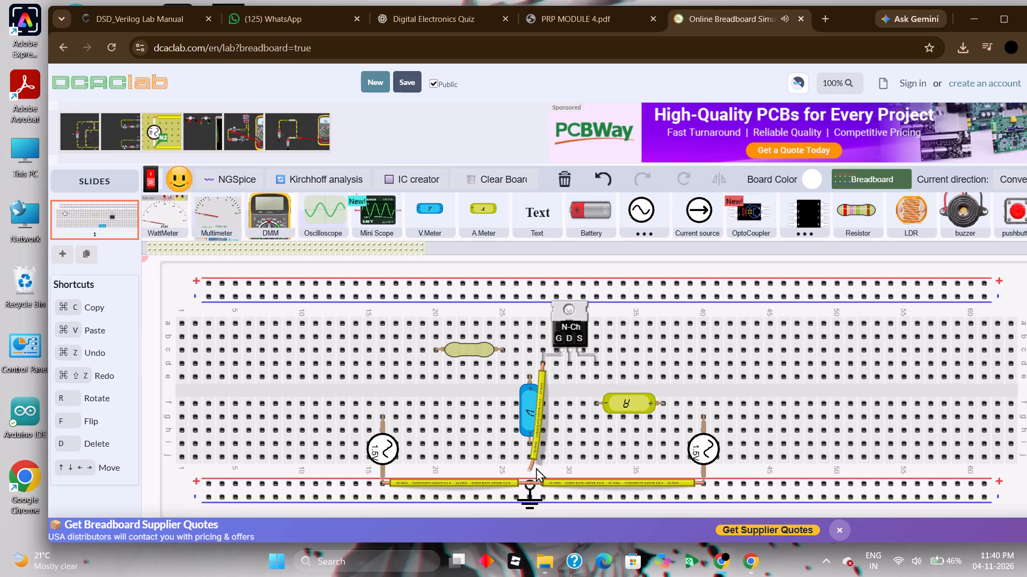
{"action": "left_click_drag", "start_coordinate": [536, 467], "coordinate": [529, 478]}
{"action": "left_click", "coordinate": [529, 478]}
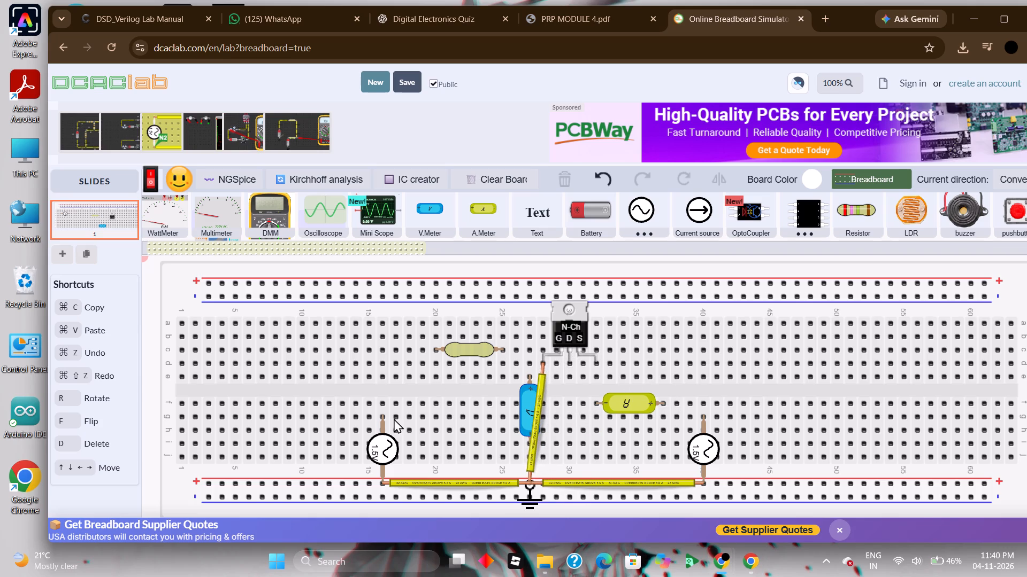
Connect the upper terminal of the column 16 AC source to the resistor lead at c20 with two wires meeting at c16.
{"action": "left_click_drag", "start_coordinate": [384, 418], "coordinate": [382, 353]}
{"action": "left_click", "coordinate": [384, 356]}
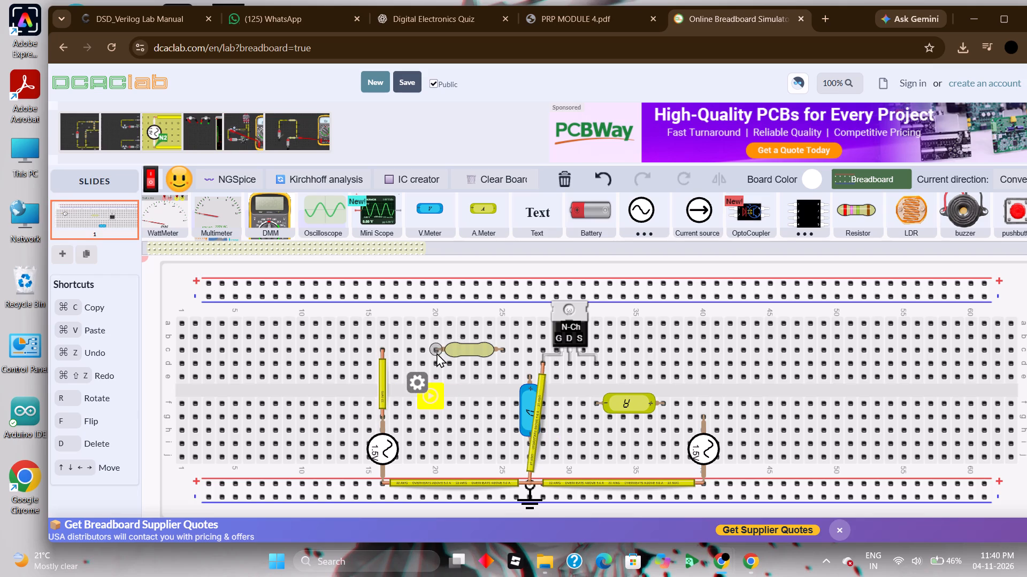
{"action": "left_click_drag", "start_coordinate": [436, 353], "coordinate": [378, 360]}
{"action": "left_click", "coordinate": [381, 348]}
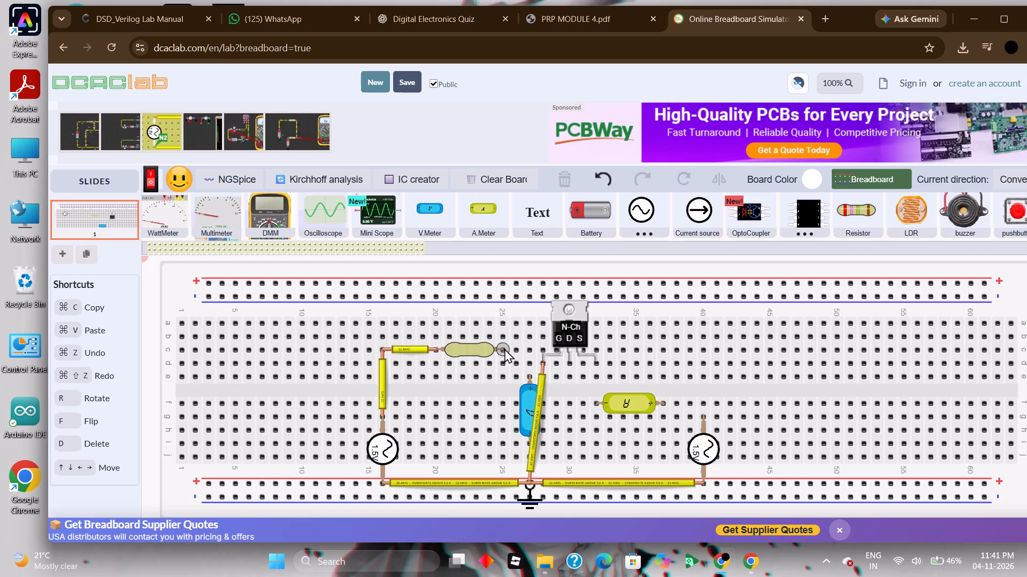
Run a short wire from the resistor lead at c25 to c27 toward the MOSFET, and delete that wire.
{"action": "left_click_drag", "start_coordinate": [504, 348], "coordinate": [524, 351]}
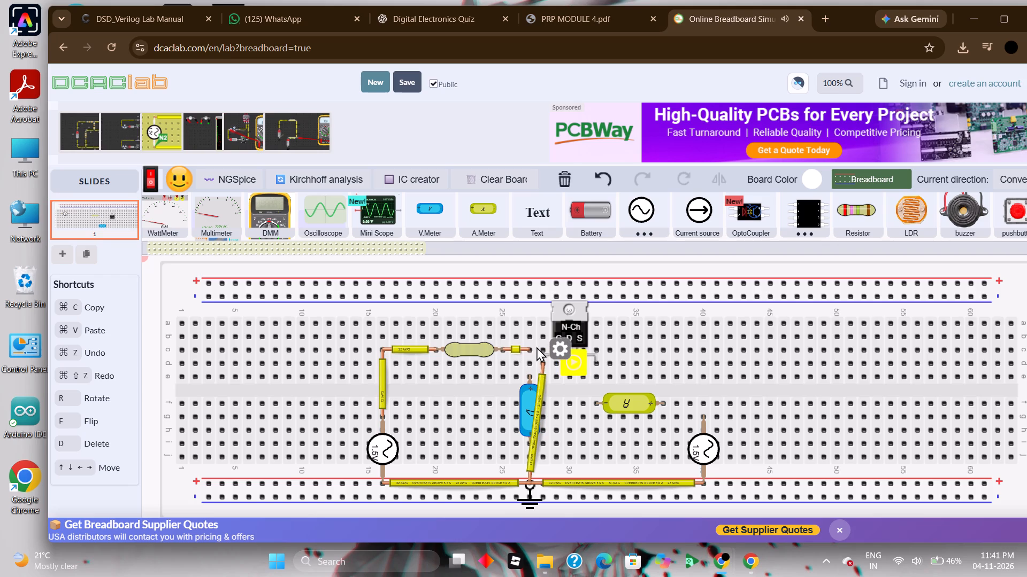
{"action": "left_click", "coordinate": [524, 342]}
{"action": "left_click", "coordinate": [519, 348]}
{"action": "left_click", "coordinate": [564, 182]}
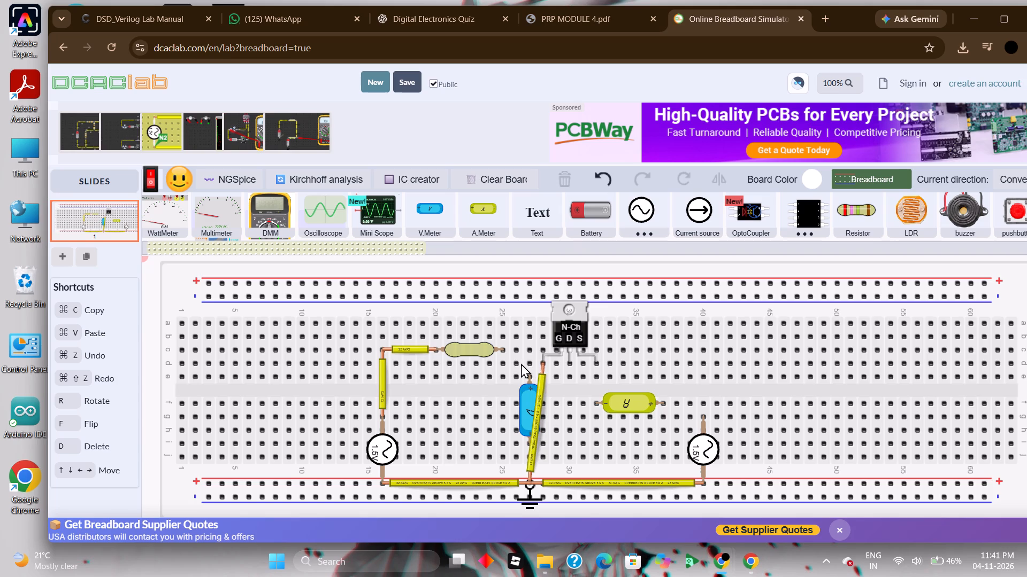
Wire the resistor lead at c25 to the upper terminal of the blue voltmeter at e27.
{"action": "left_click_drag", "start_coordinate": [504, 348], "coordinate": [528, 368]}
{"action": "left_click", "coordinate": [526, 373]}
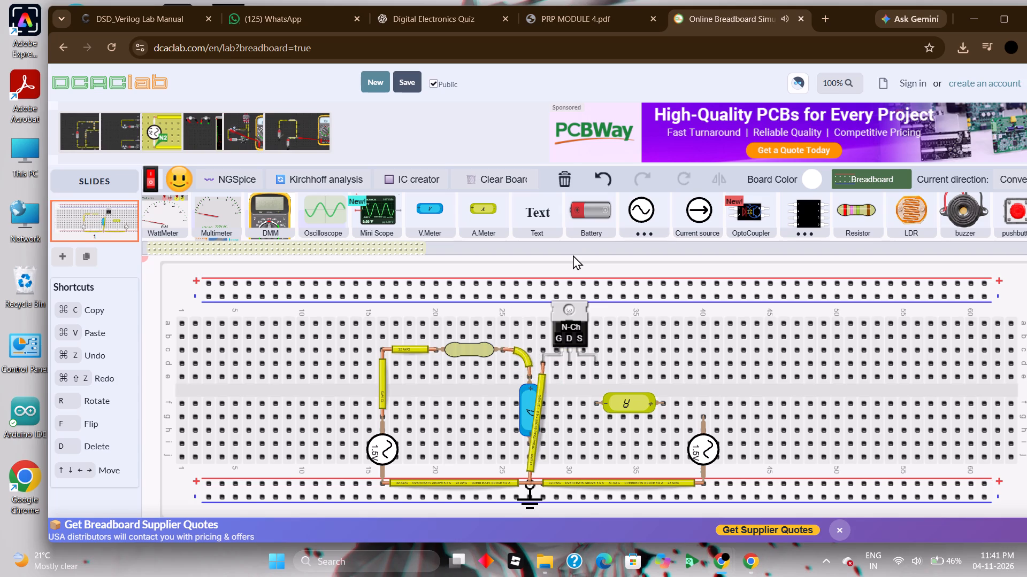
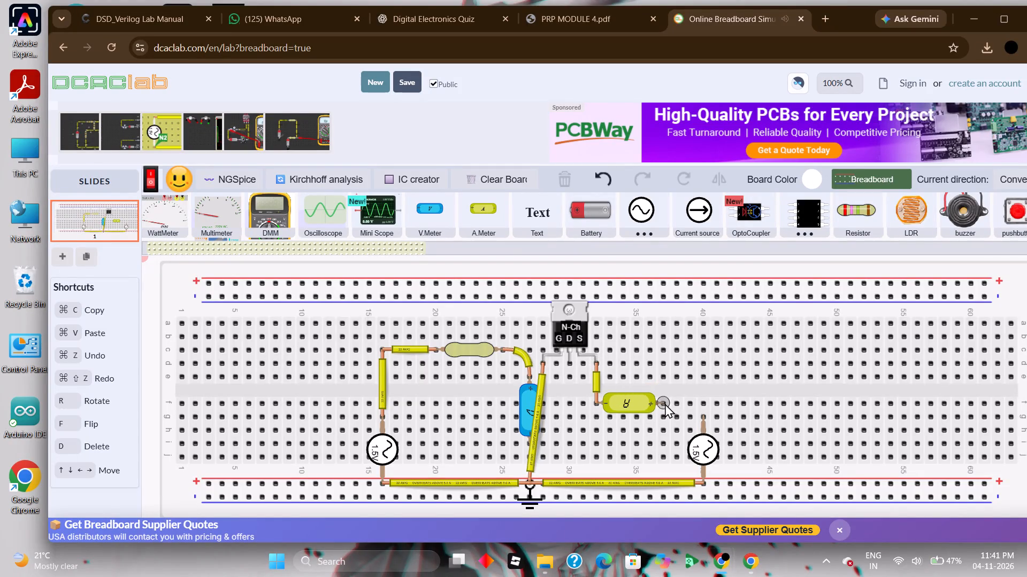
Wire the ammeter's positive lead to the upper terminal of the AC source in column 40.
{"action": "left_click", "coordinate": [664, 403]}
{"action": "left_click_drag", "start_coordinate": [664, 402], "coordinate": [706, 418]}
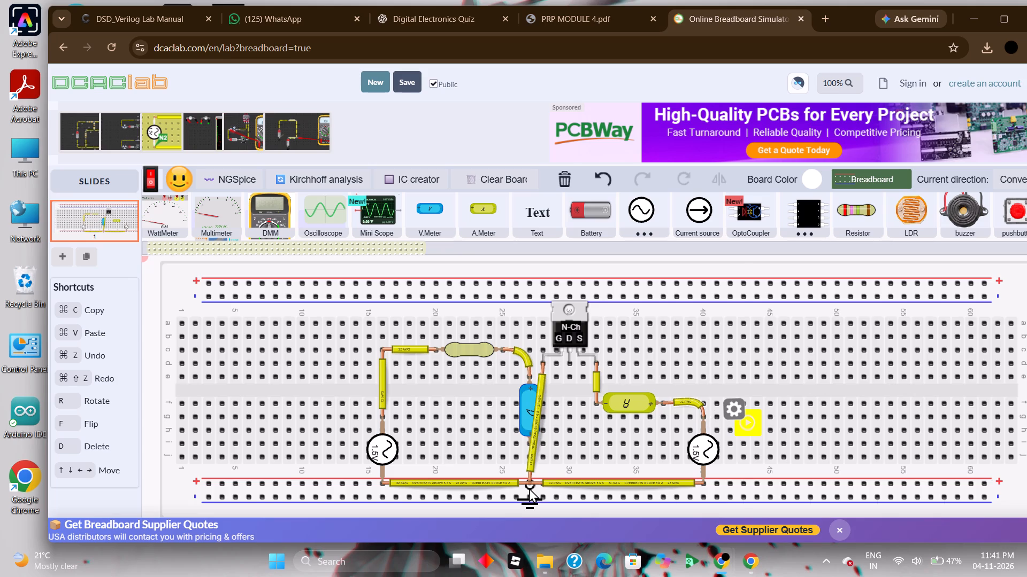
Shift the ground symbol to column 28 and reconnect the MOSFET's G-pin wire and the column 16 source's ground wire to it.
{"action": "left_click_drag", "start_coordinate": [528, 488], "coordinate": [546, 493]}
{"action": "left_click", "coordinate": [554, 480]}
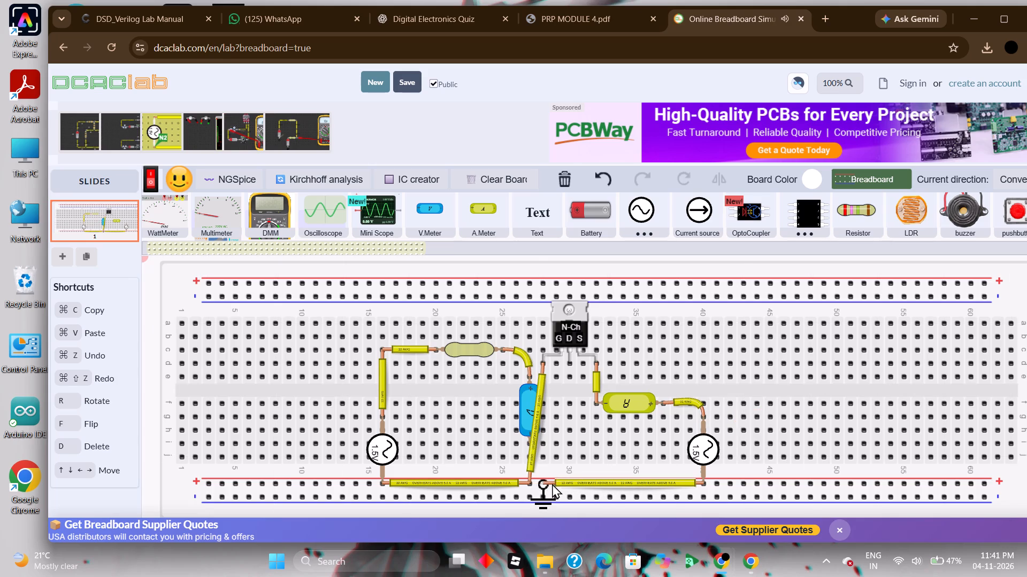
{"action": "left_click_drag", "start_coordinate": [528, 471], "coordinate": [542, 475]}
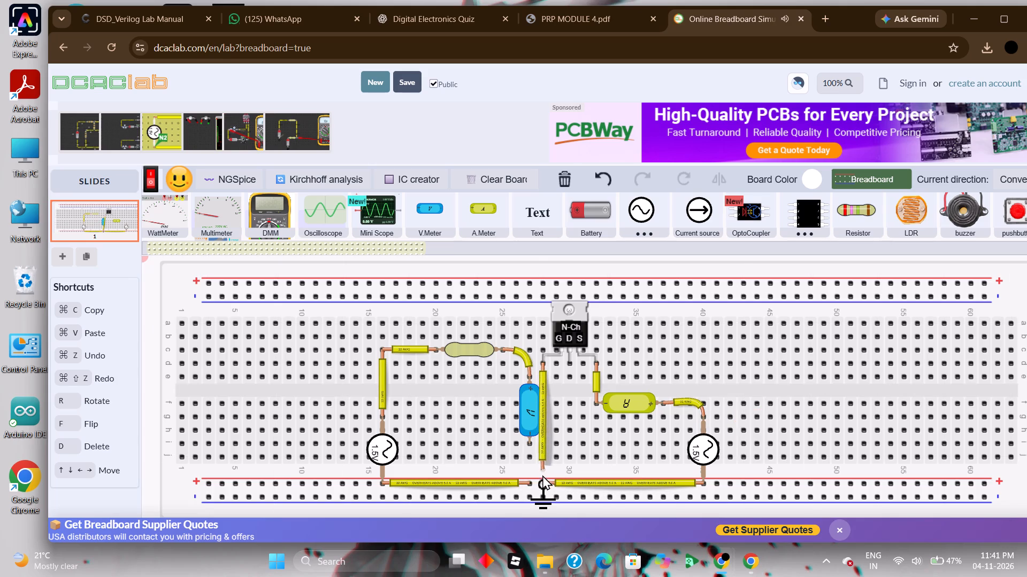
{"action": "left_click_drag", "start_coordinate": [542, 475], "coordinate": [543, 483]}
{"action": "left_click", "coordinate": [543, 483]}
{"action": "left_click_drag", "start_coordinate": [530, 483], "coordinate": [542, 481]}
{"action": "left_click", "coordinate": [542, 481]}
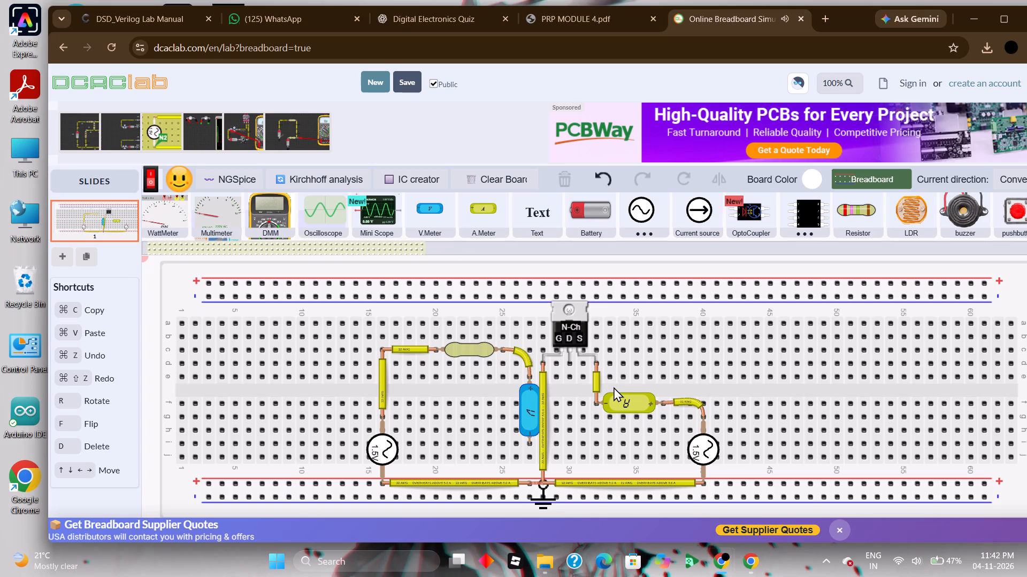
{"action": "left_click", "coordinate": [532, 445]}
Wire the voltmeter's lower lead straight down to the ground wiring in column 27.
{"action": "left_click", "coordinate": [530, 443]}
{"action": "left_click_drag", "start_coordinate": [529, 439], "coordinate": [532, 478]}
{"action": "left_click", "coordinate": [532, 479]}
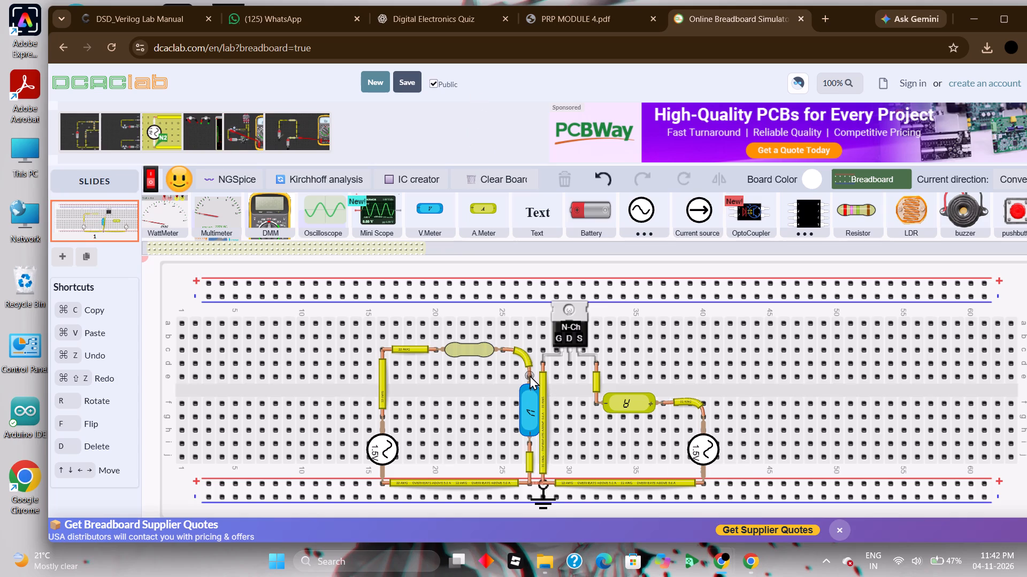
Run a short wire from the voltmeter's upper lead to the MOSFET's G-pin connection.
{"action": "left_click_drag", "start_coordinate": [530, 374], "coordinate": [547, 353]}
{"action": "left_click_drag", "start_coordinate": [547, 353], "coordinate": [548, 349]}
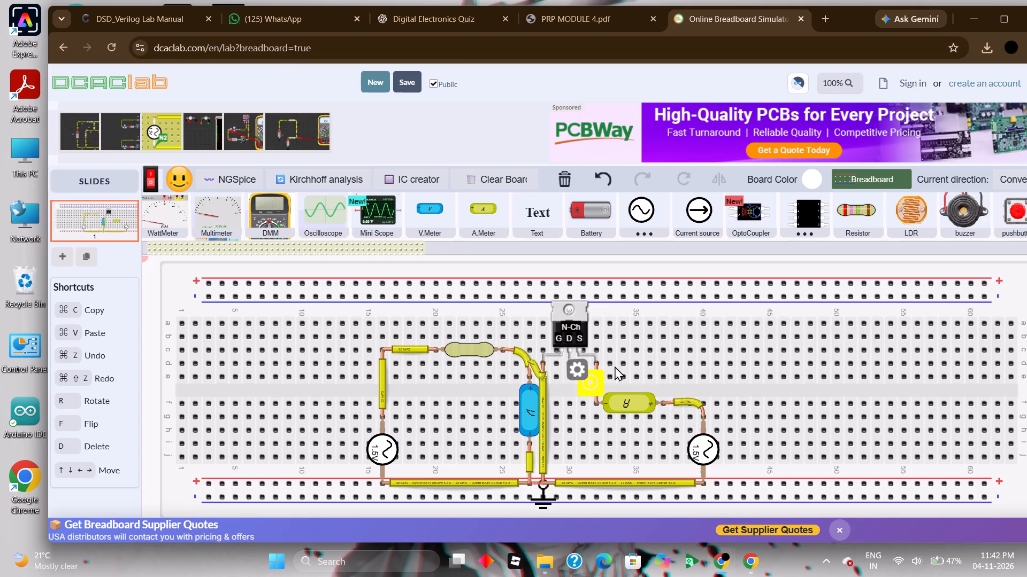
Delete the wire between the MOSFET's S pin and the ammeter's negative lead.
{"action": "left_click", "coordinate": [600, 362]}
{"action": "left_click_drag", "start_coordinate": [597, 364], "coordinate": [590, 375]}
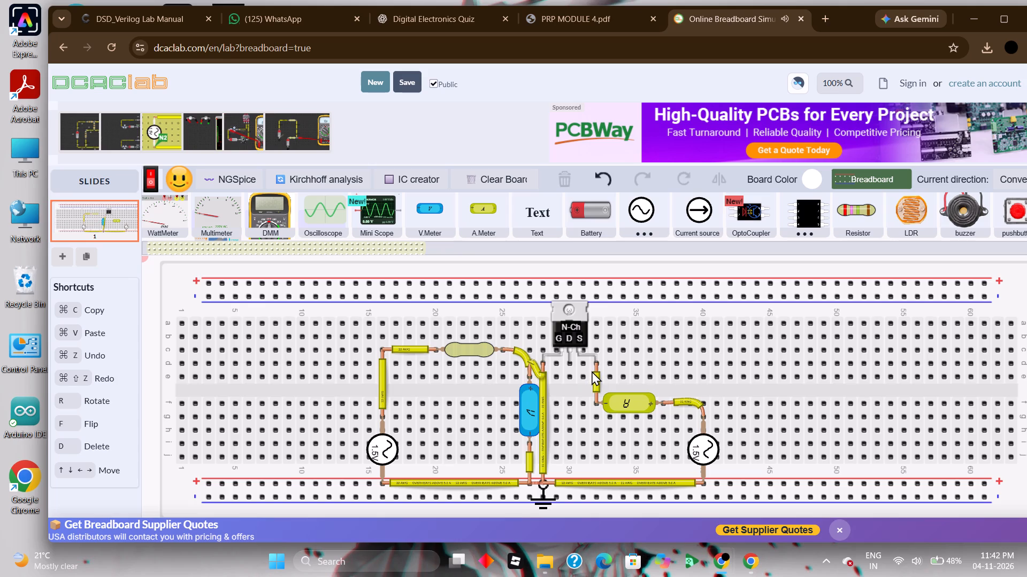
{"action": "left_click", "coordinate": [592, 371]}
{"action": "left_click", "coordinate": [601, 384]}
{"action": "left_click", "coordinate": [596, 380]}
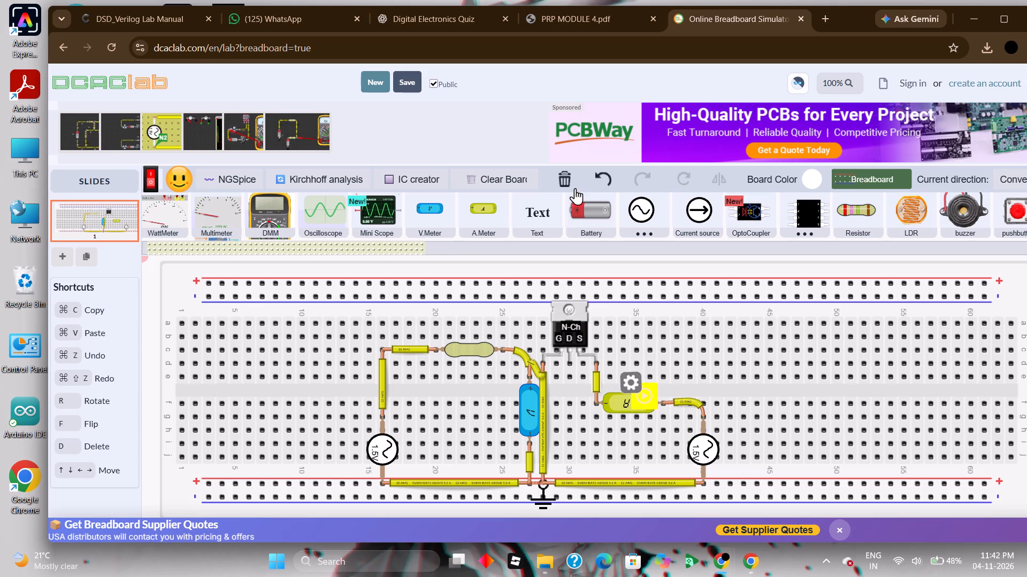
{"action": "left_click", "coordinate": [573, 182]}
Run a short wire from the ammeter's negative lead to f30, below the MOSFET's D pin.
{"action": "left_click", "coordinate": [595, 401]}
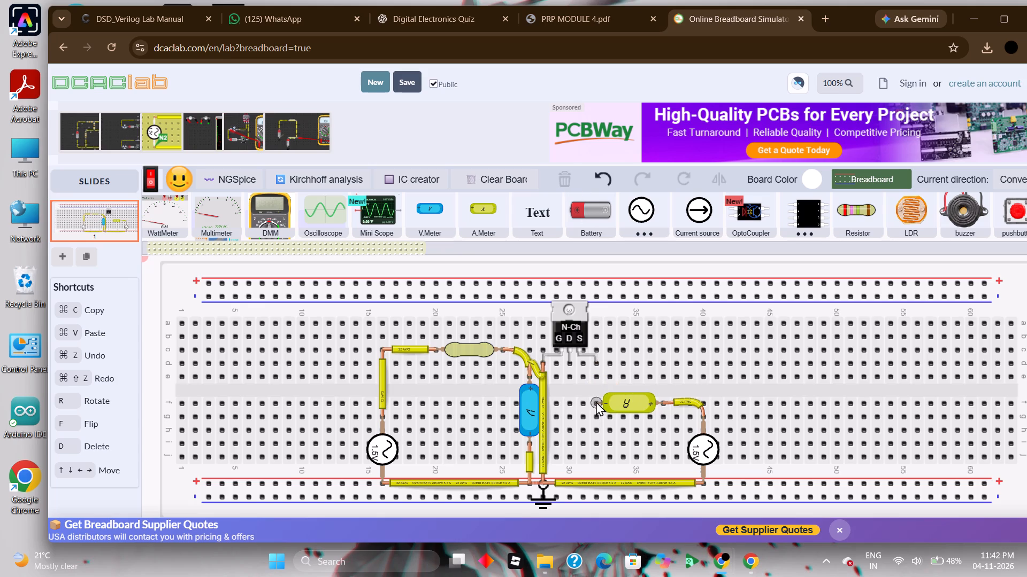
{"action": "left_click_drag", "start_coordinate": [596, 401], "coordinate": [571, 406]}
{"action": "left_click", "coordinate": [571, 406]}
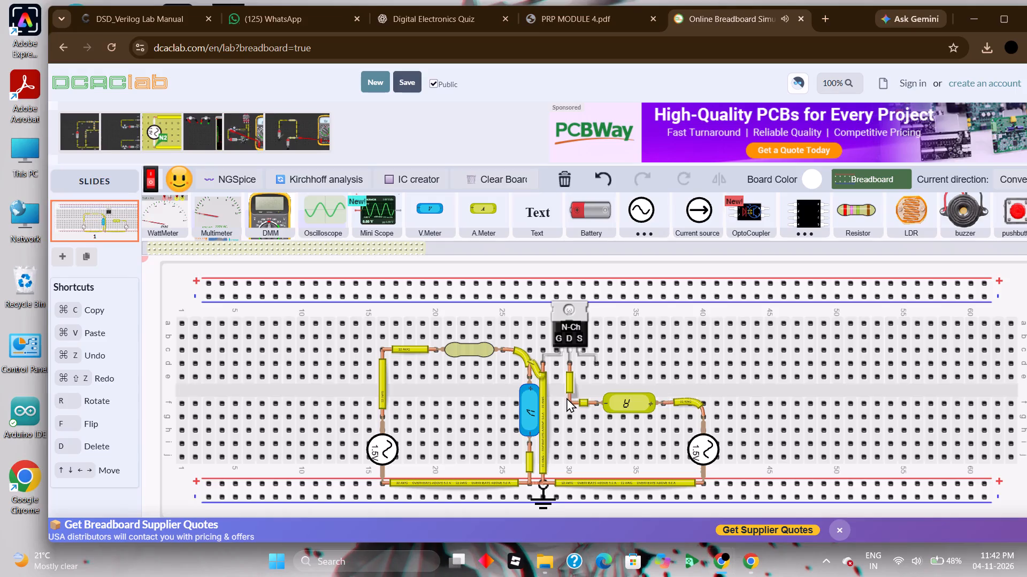
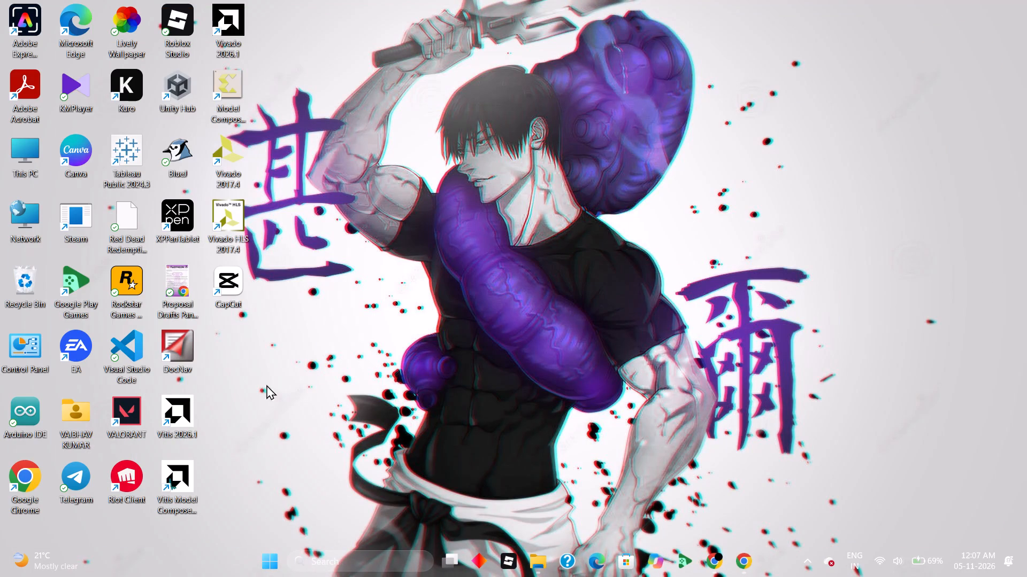
Switch to the Chrome window showing the Online Breadboard Simulator with the MOSFET circuit.
{"action": "left_click", "coordinate": [276, 558]}
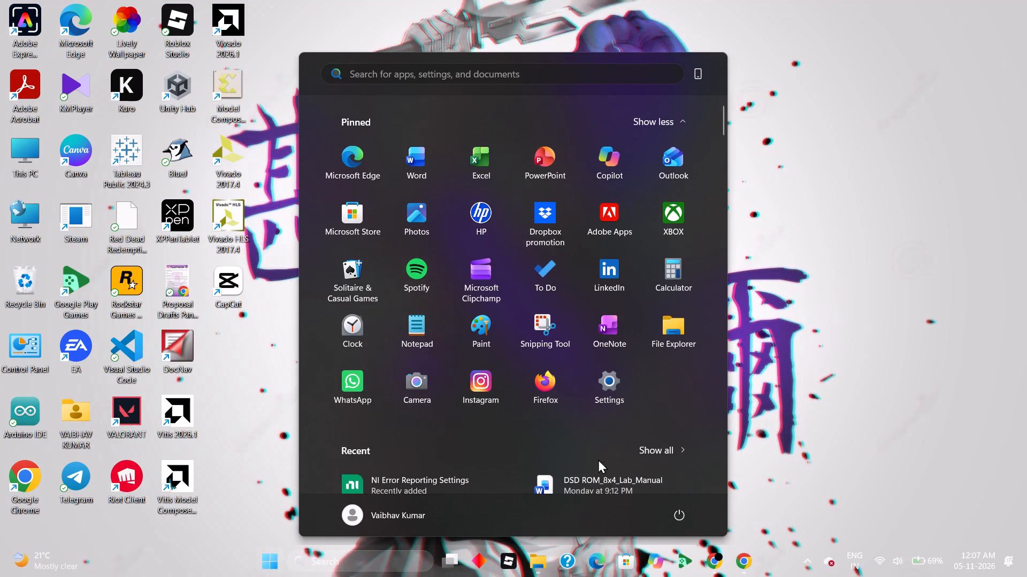
{"action": "left_click", "coordinate": [715, 555]}
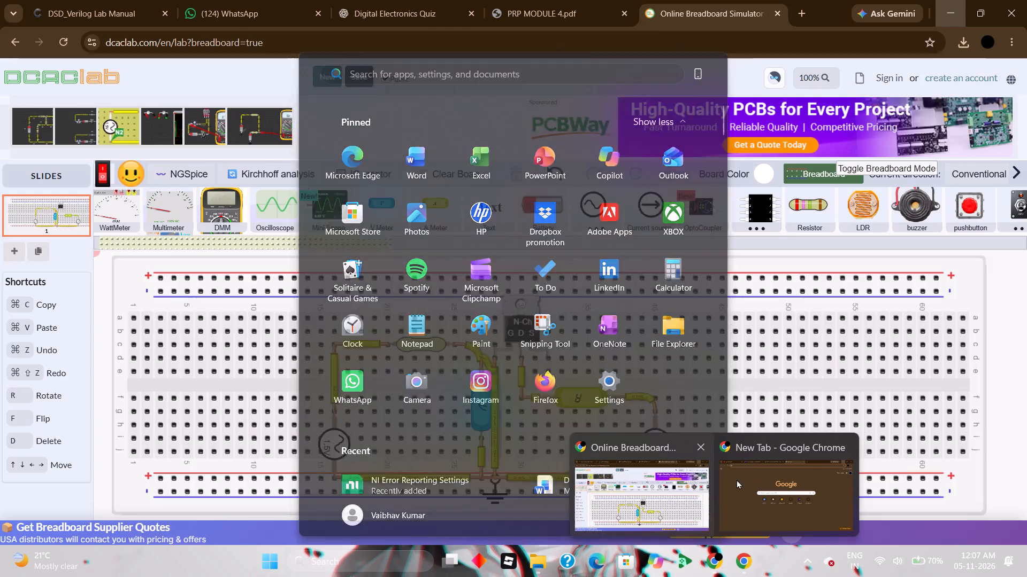
{"action": "left_click", "coordinate": [656, 472]}
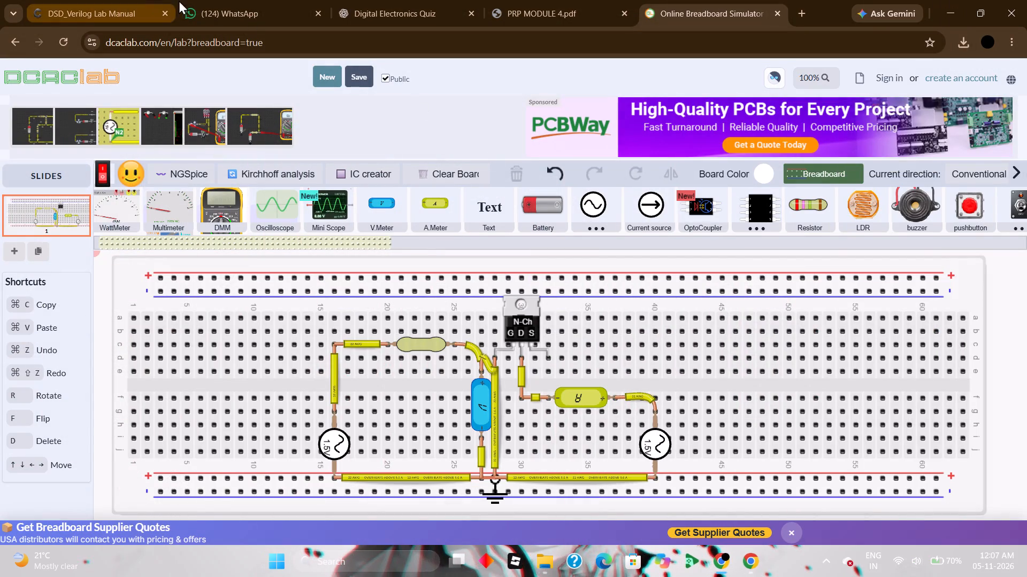